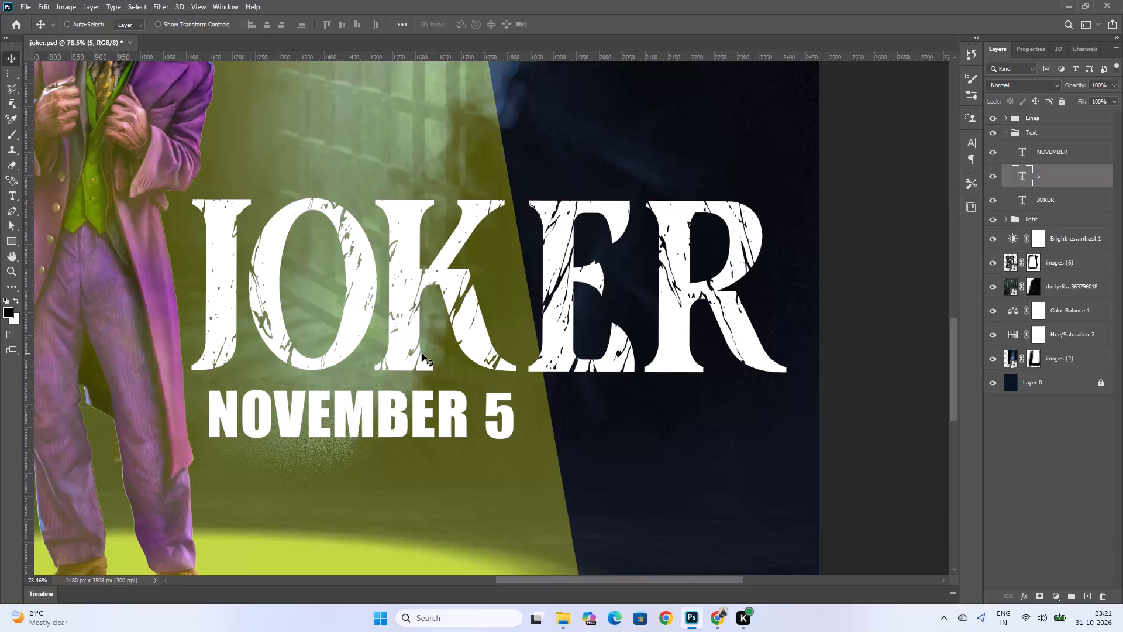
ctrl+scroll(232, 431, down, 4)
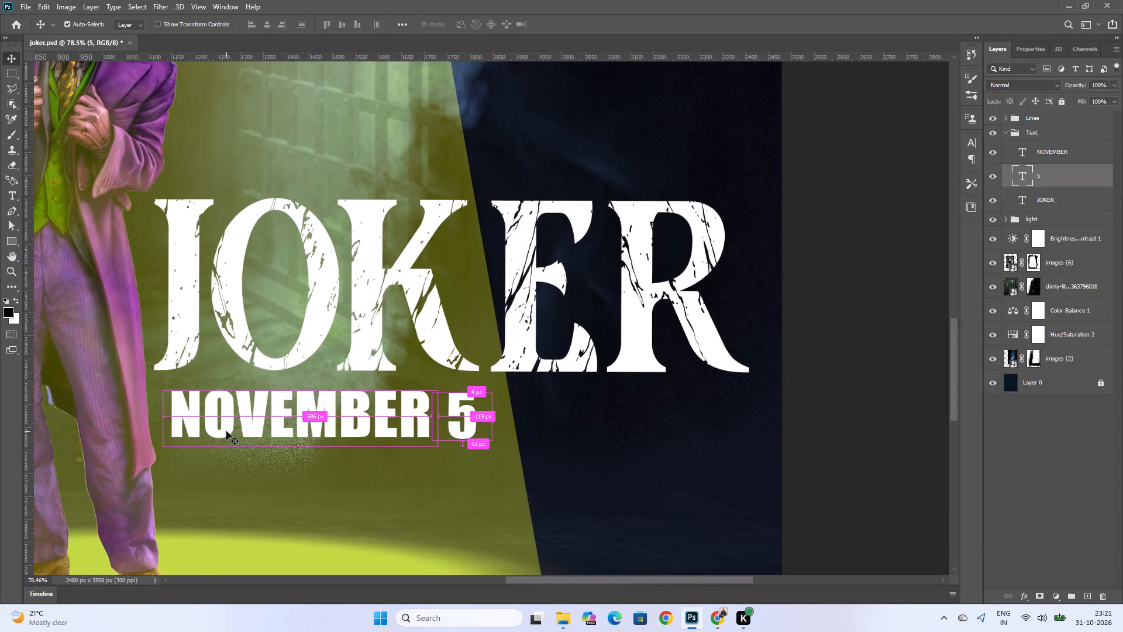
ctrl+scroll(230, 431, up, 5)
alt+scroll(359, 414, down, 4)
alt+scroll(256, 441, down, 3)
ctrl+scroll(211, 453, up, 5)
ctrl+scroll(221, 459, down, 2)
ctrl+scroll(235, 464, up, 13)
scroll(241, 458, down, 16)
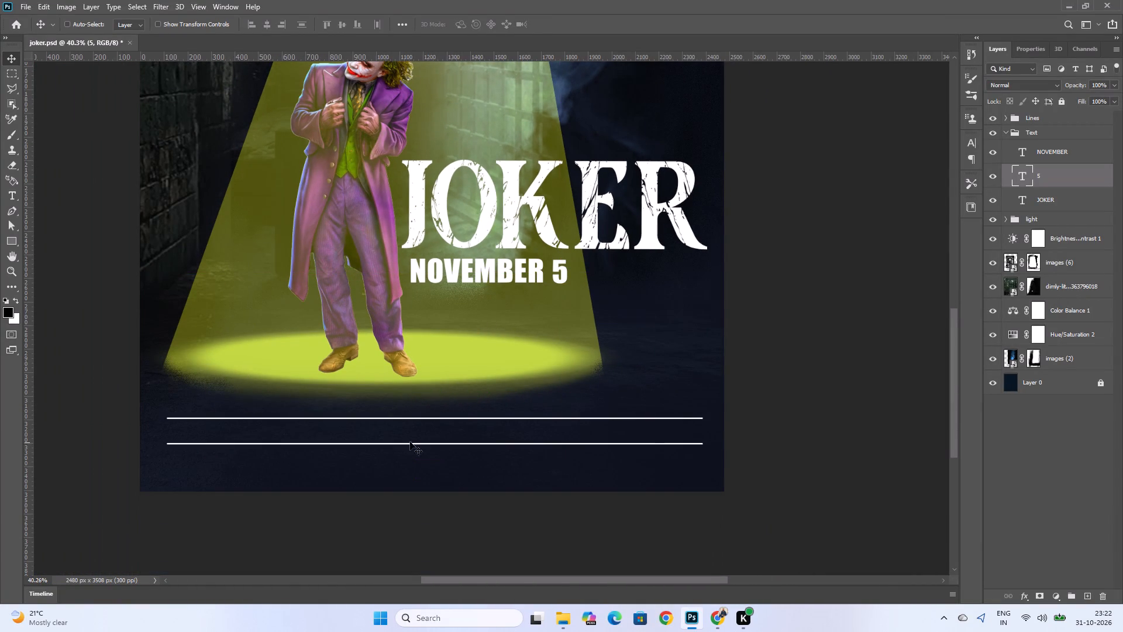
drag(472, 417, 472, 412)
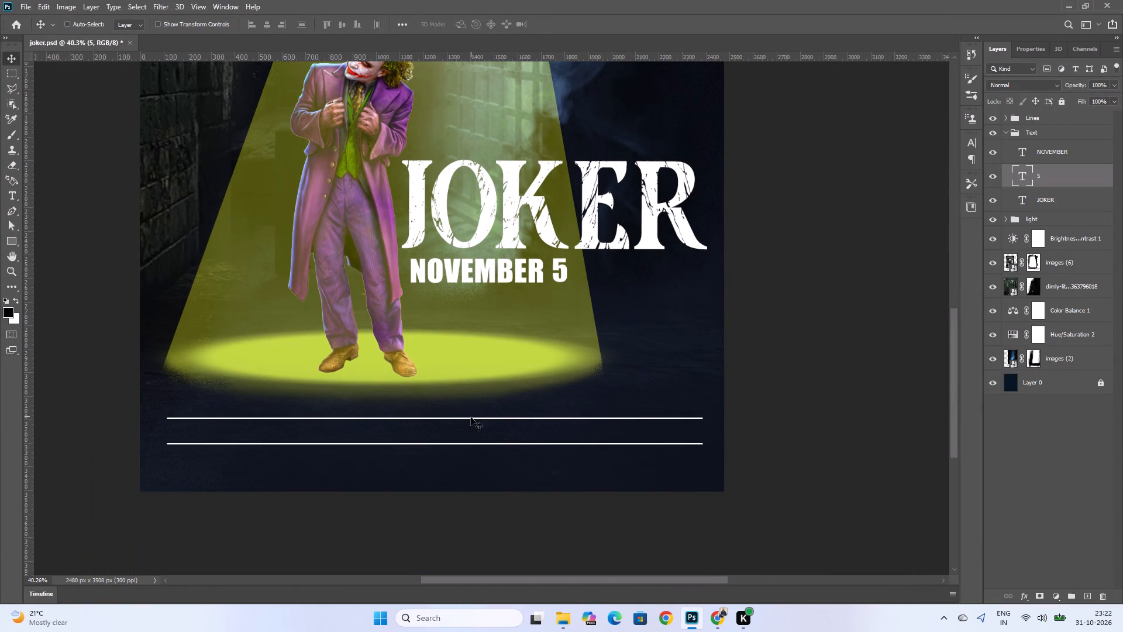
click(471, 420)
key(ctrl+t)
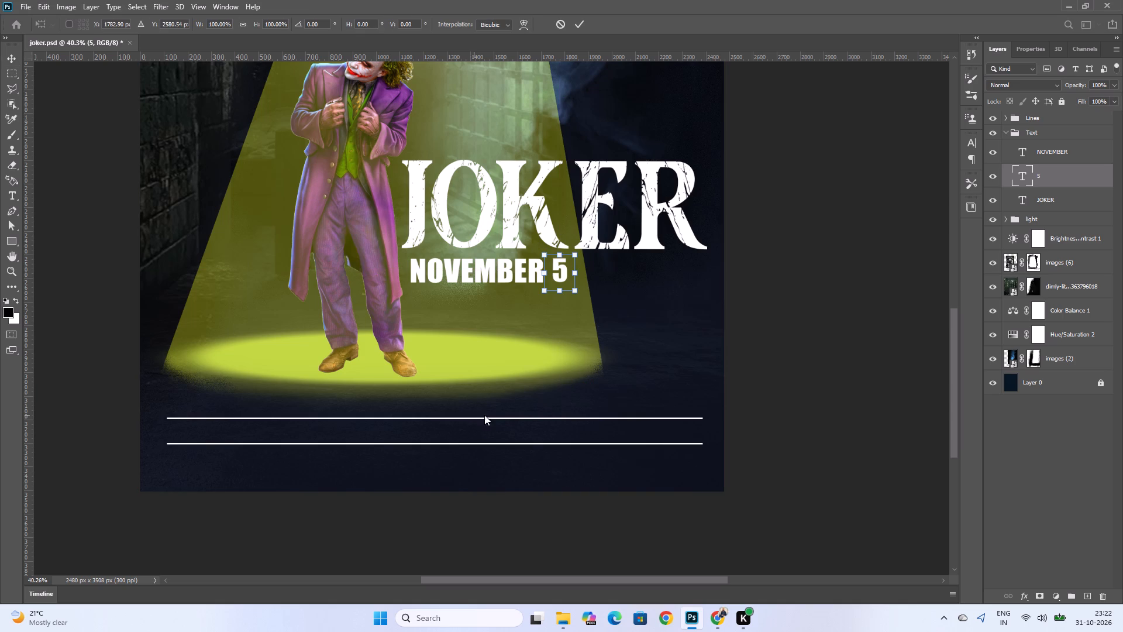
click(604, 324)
Move the upper of the two white lines below the spotlight up by 10 px, to Y 3187 px.
click(1007, 136)
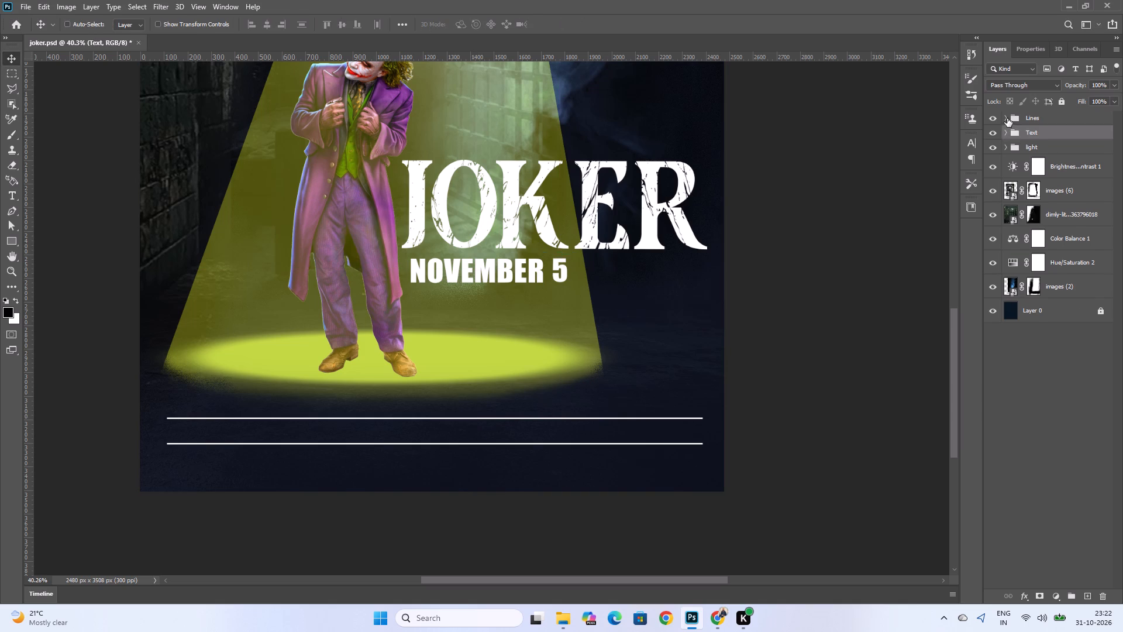
click(1007, 118)
click(1043, 143)
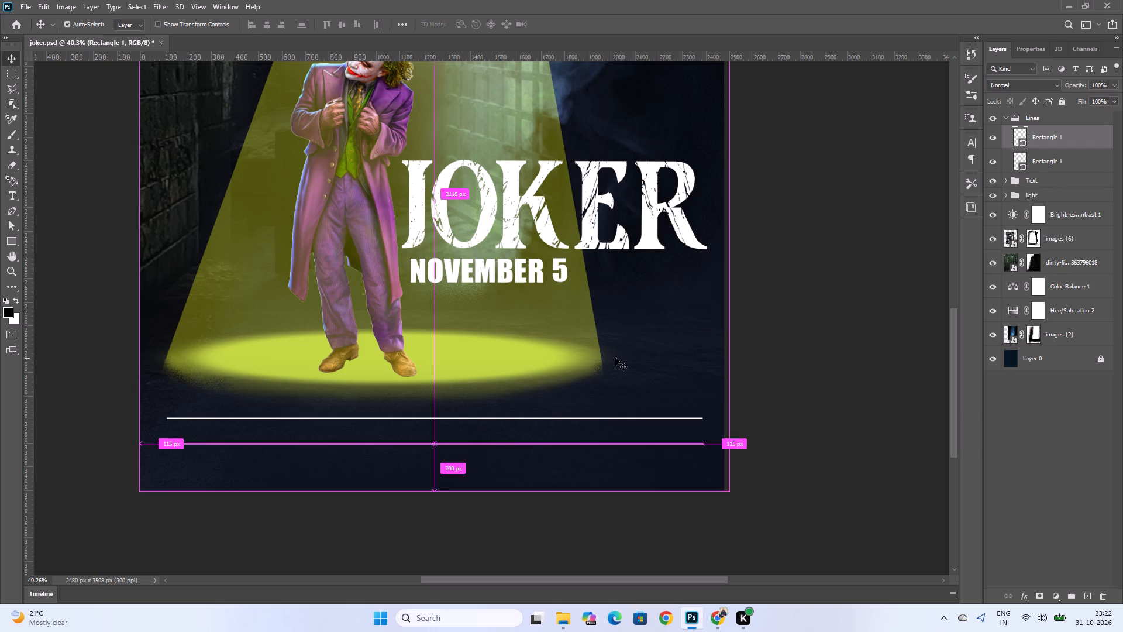
key(ctrl+t)
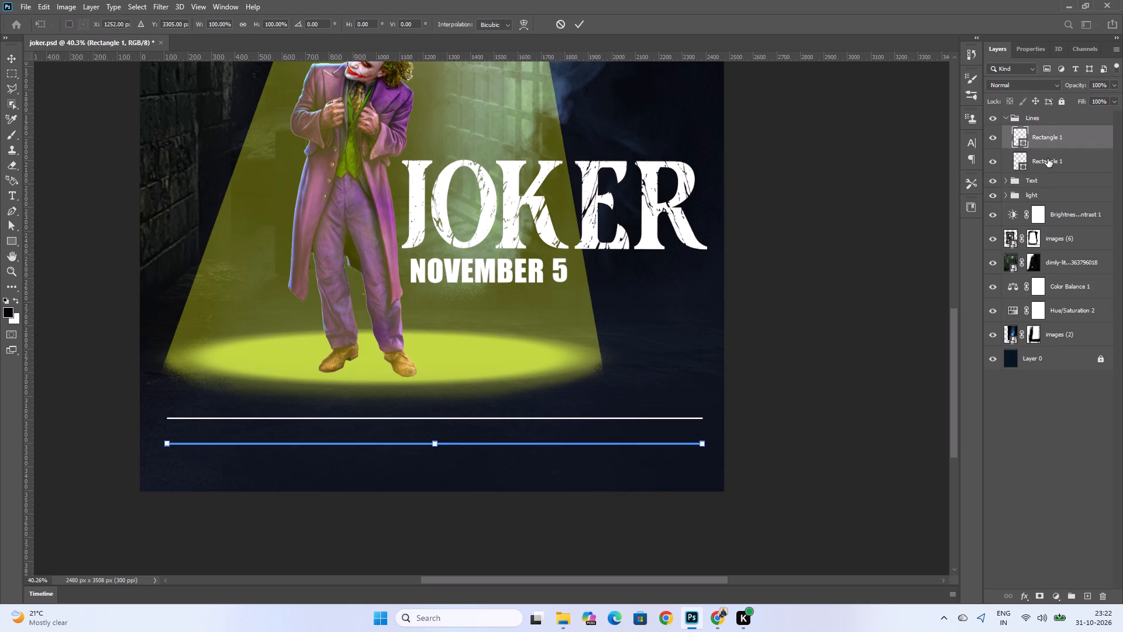
click(1048, 159)
key(ctrl+f)
key(ctrl+t)
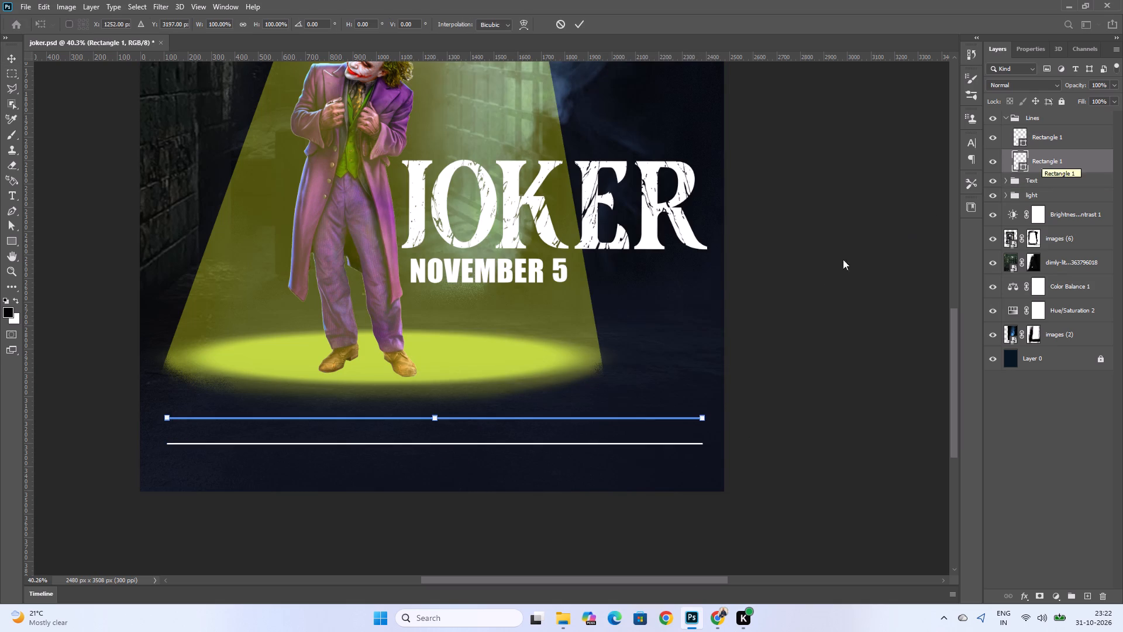
click(457, 417)
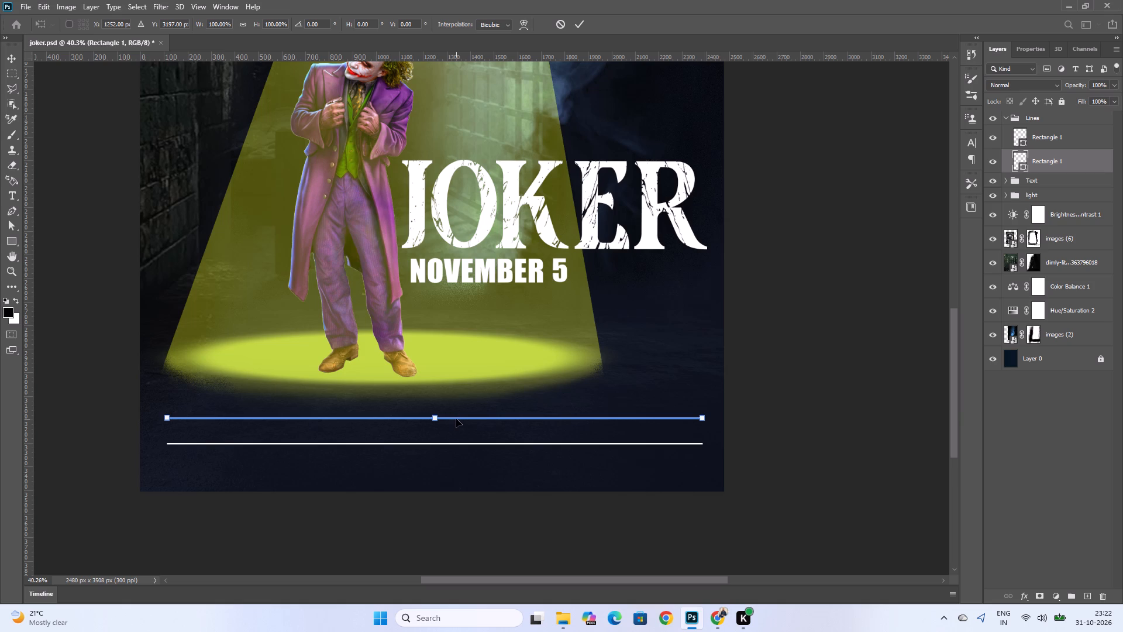
click(456, 419)
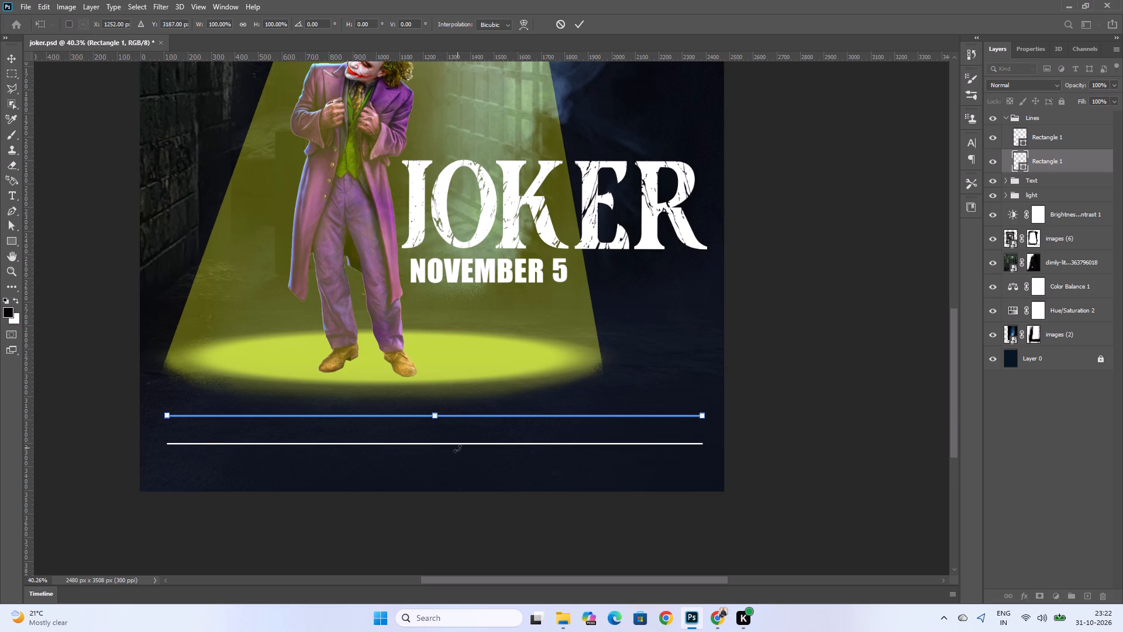
click(457, 416)
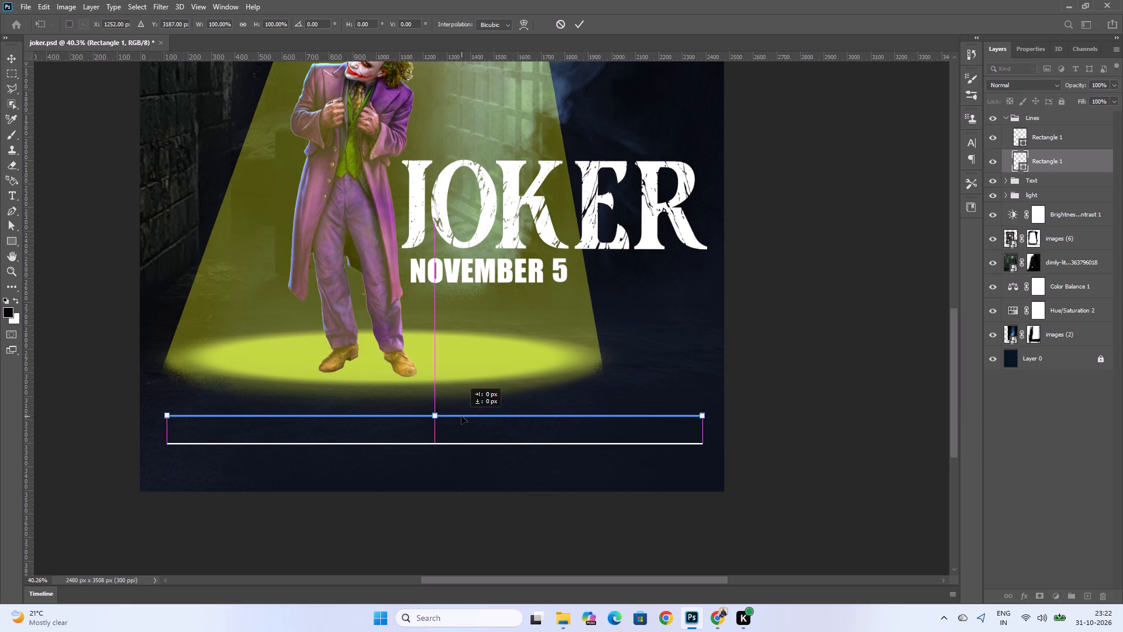
click(877, 377)
Switch to Chrome and examine the Joker poster image results as references for the poster's text and layout.
click(720, 623)
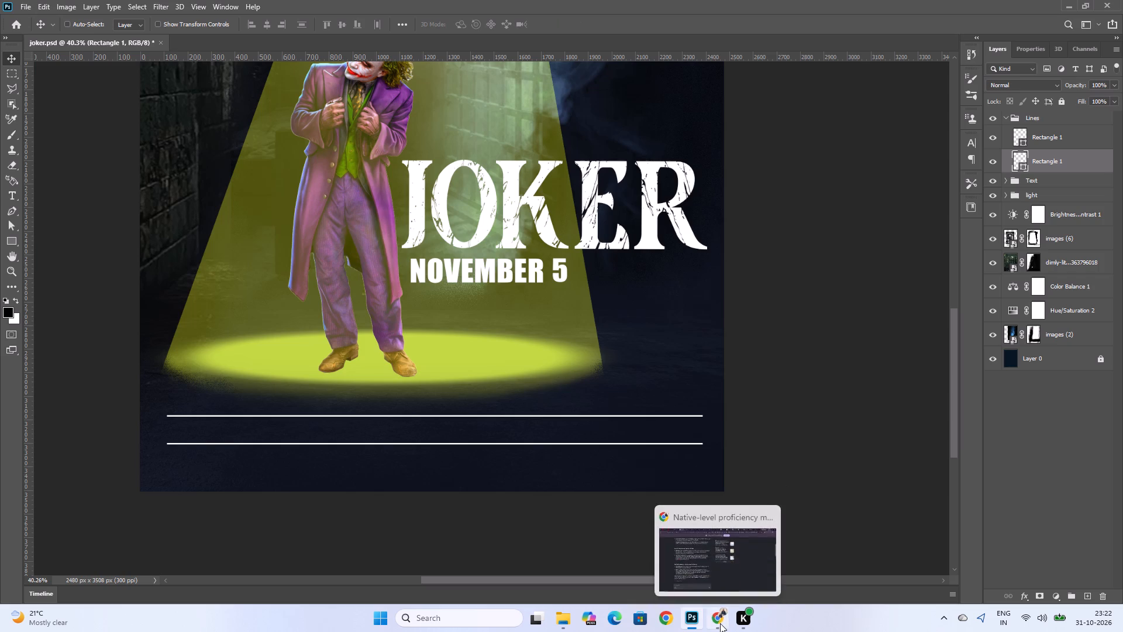
click(921, 6)
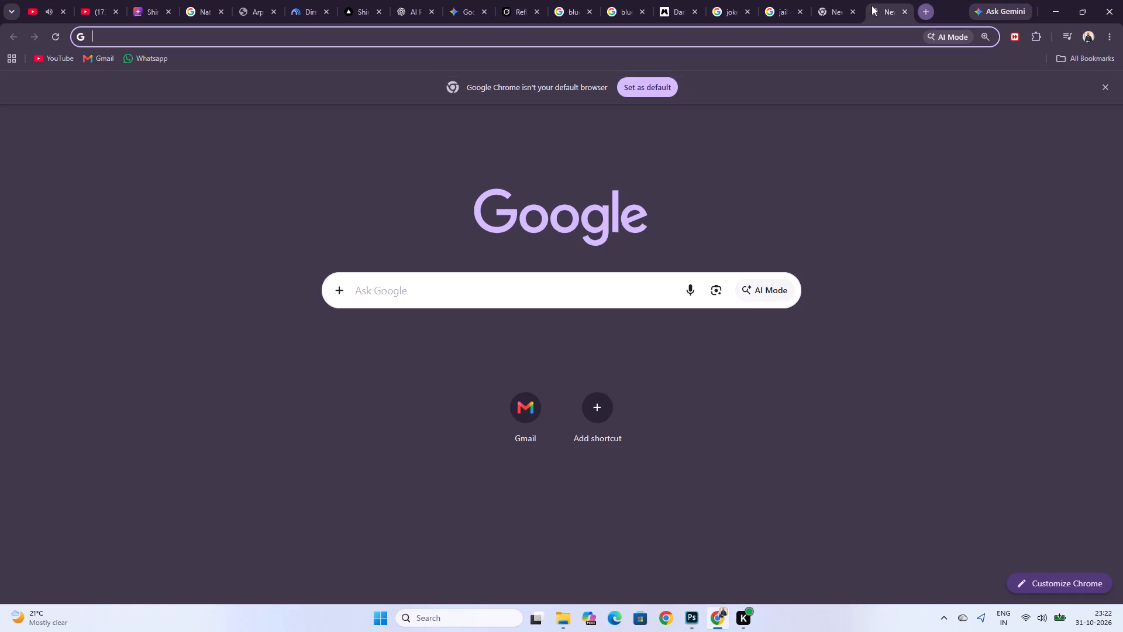
click(825, 5)
click(732, 5)
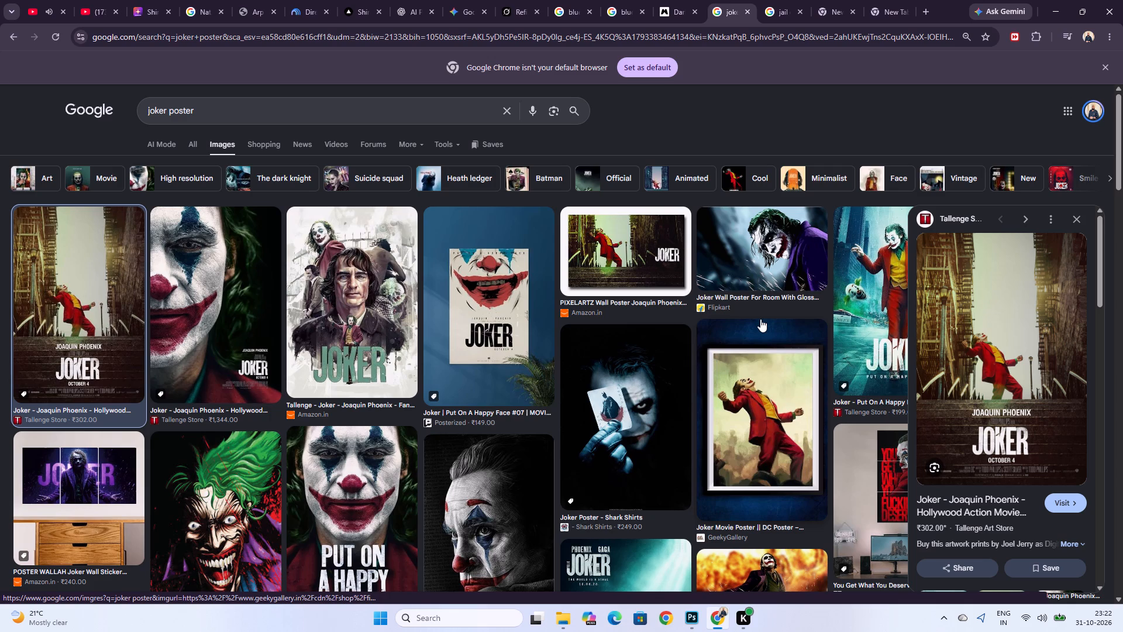
scroll(442, 489, down, 3)
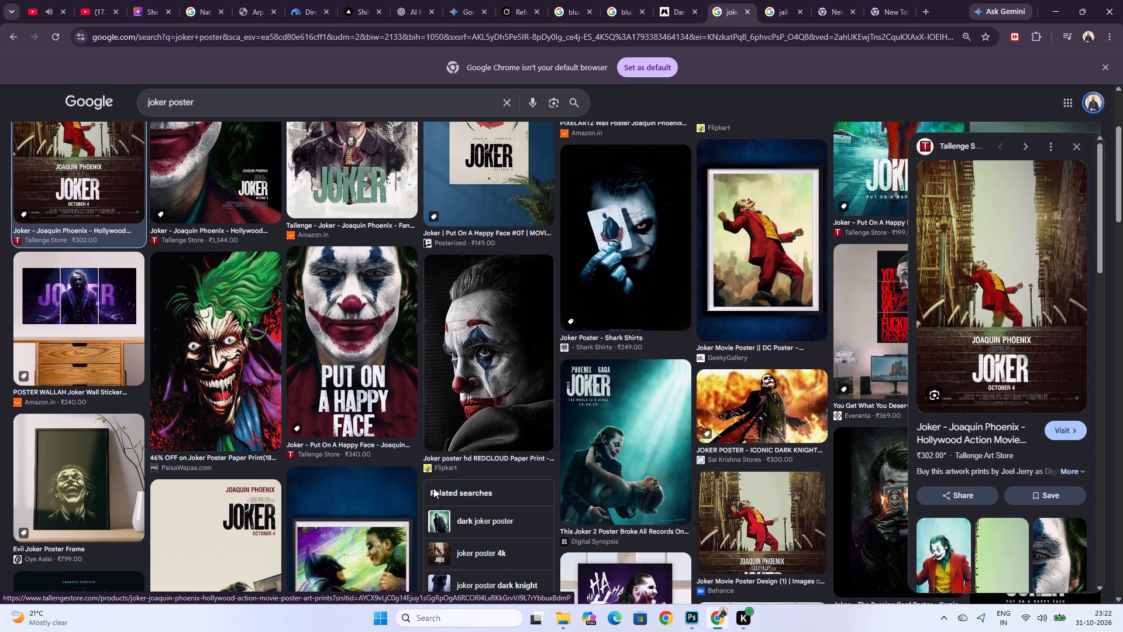
scroll(426, 480, down, 2)
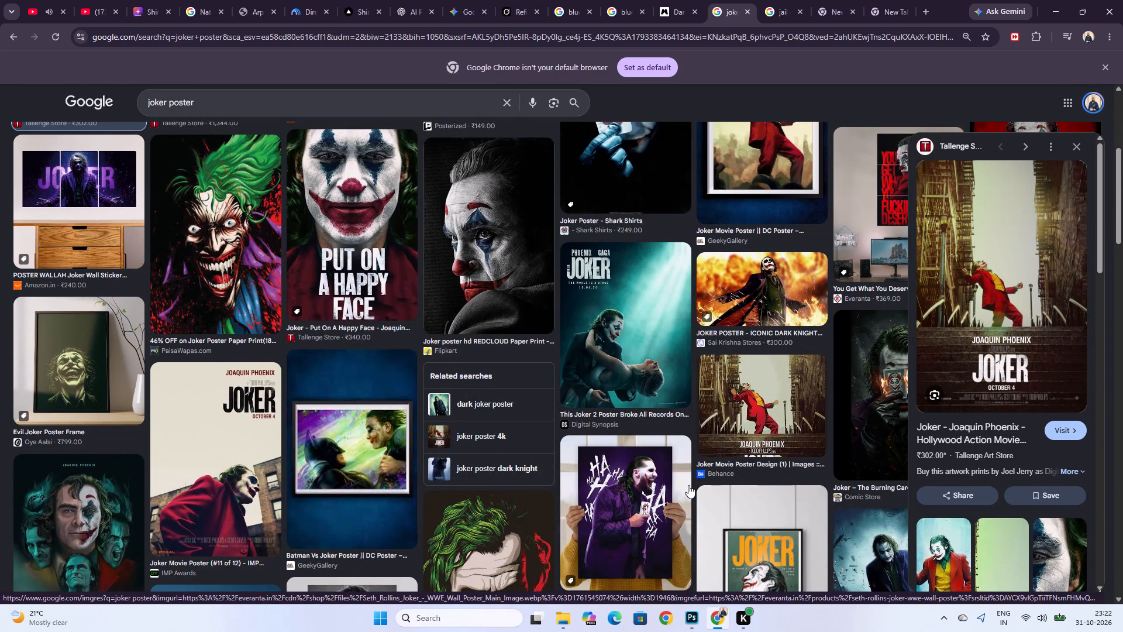
click(625, 359)
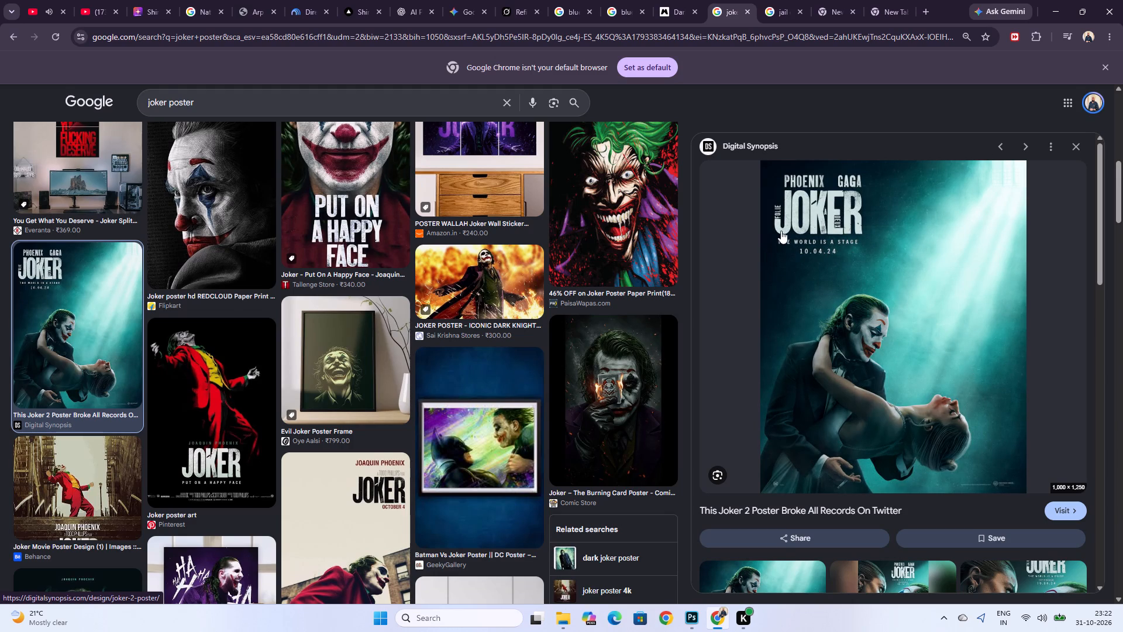
scroll(255, 419, up, 4)
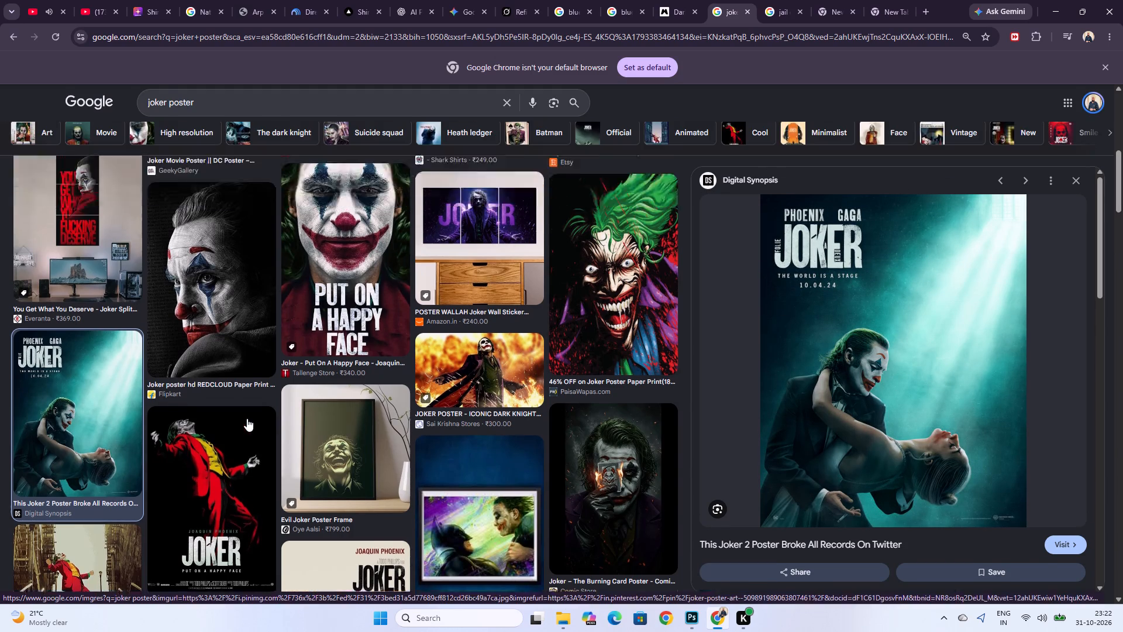
scroll(247, 418, up, 15)
click(90, 335)
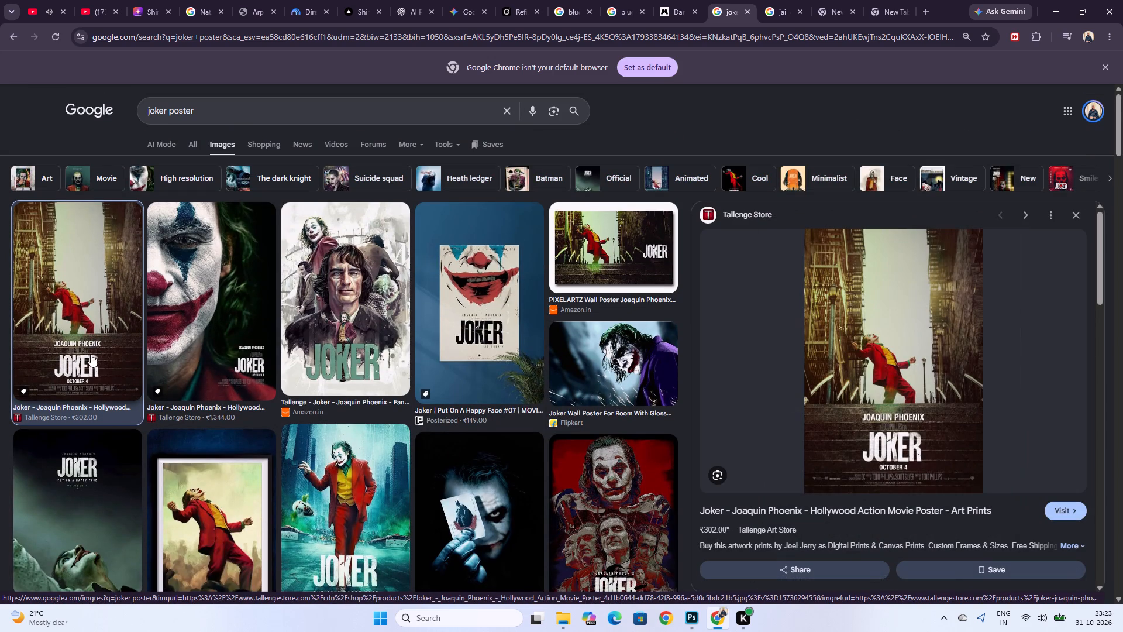
click(79, 513)
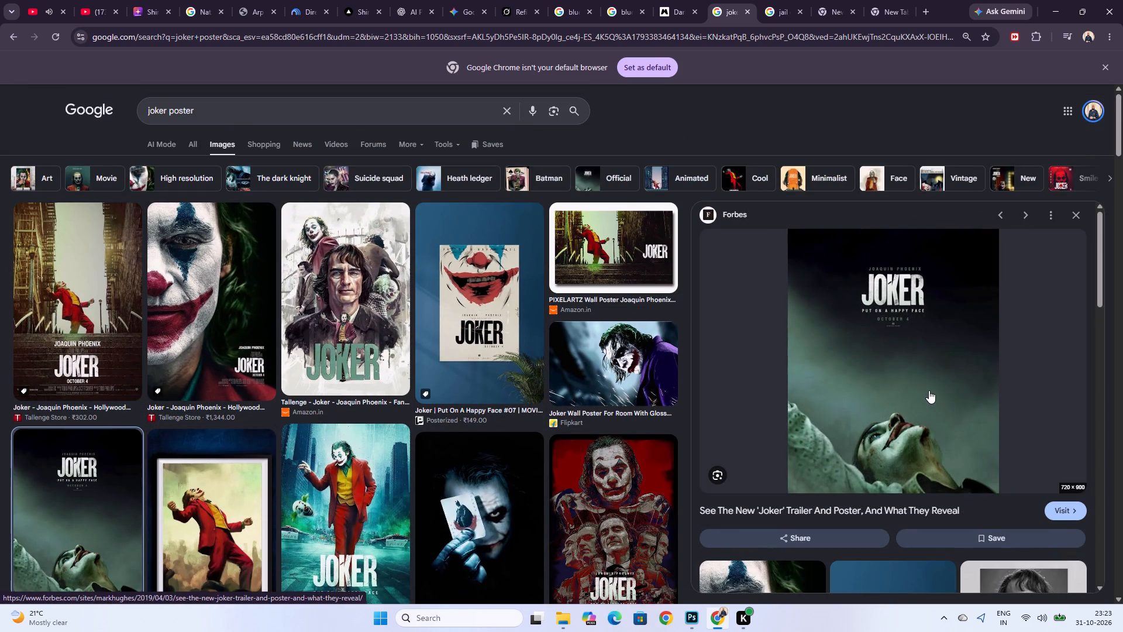
Open the Tallenge Store page of the first Joker poster, copy "Joaquin Phoenix" from its title, and return to the image results.
click(47, 339)
click(63, 415)
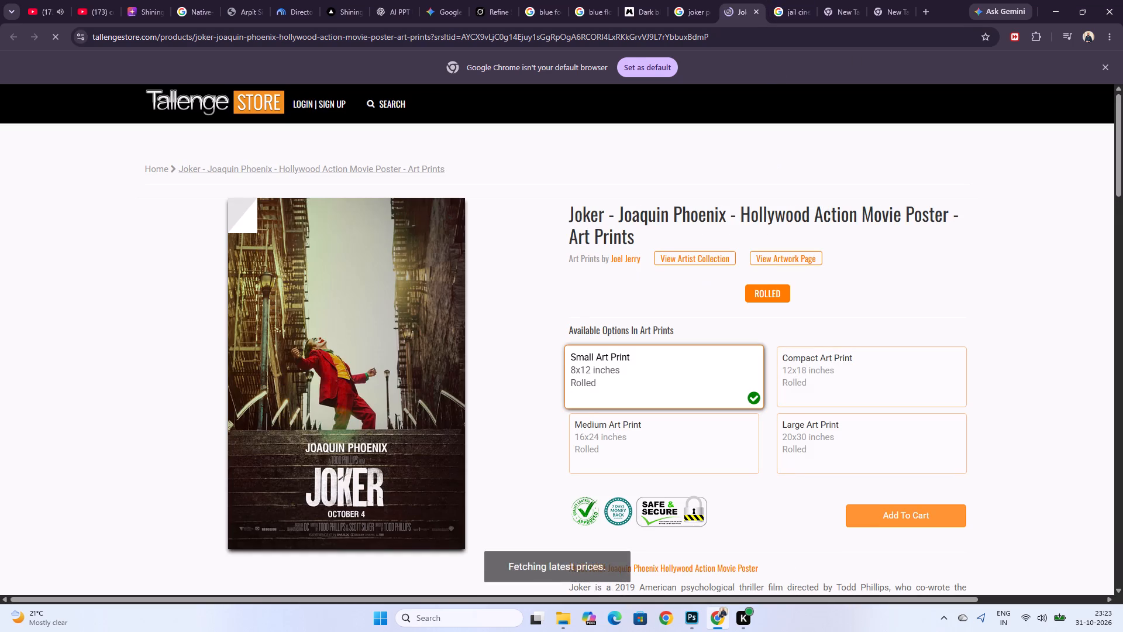
drag(622, 213, 663, 214)
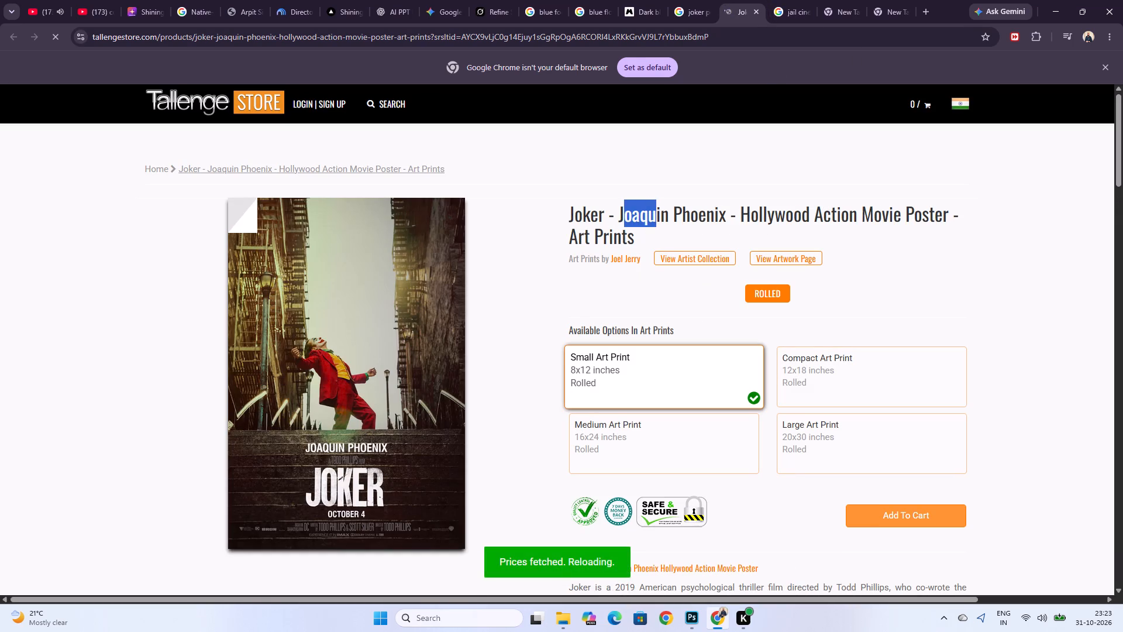
drag(663, 214, 640, 214)
drag(618, 215, 721, 212)
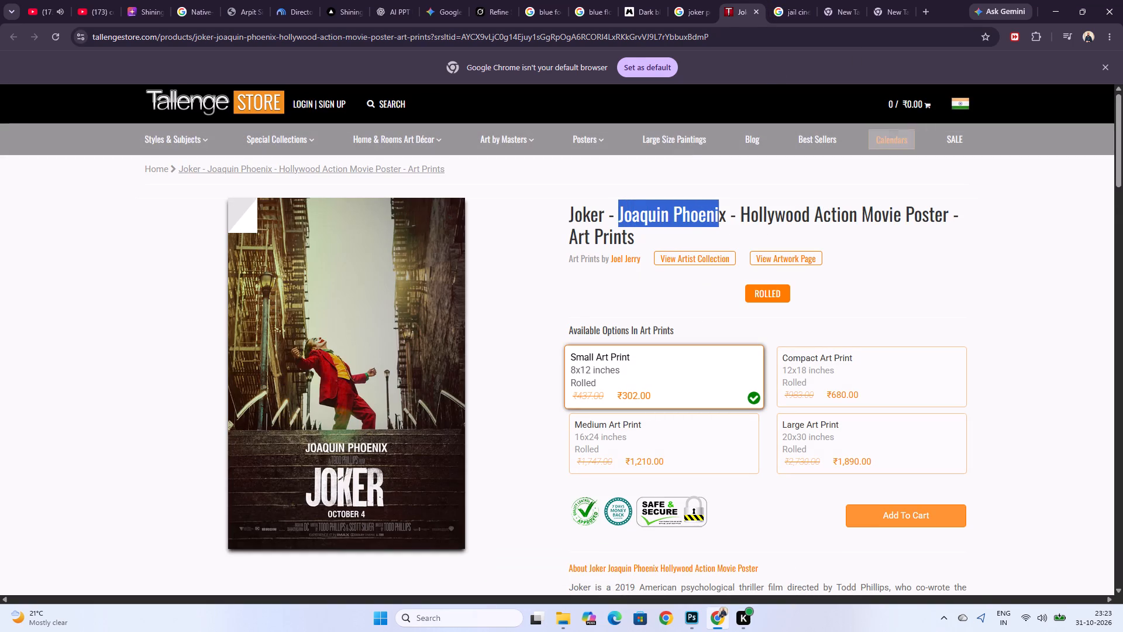
drag(721, 212, 728, 214)
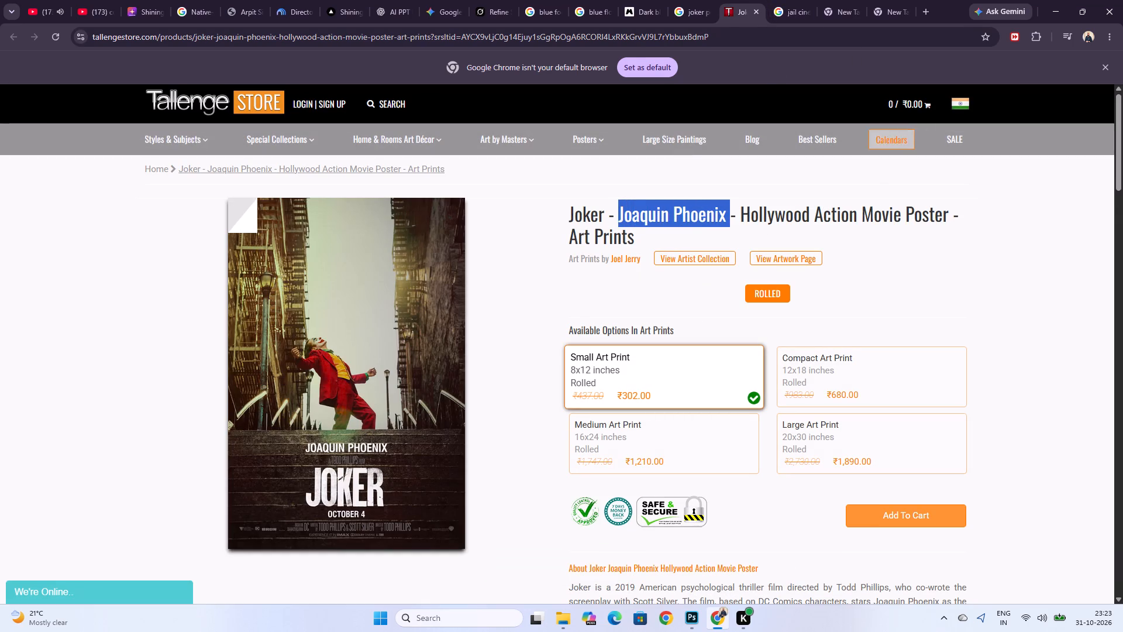
drag(728, 214, 724, 217)
key(ctrl+c)
key(ctrl+c)
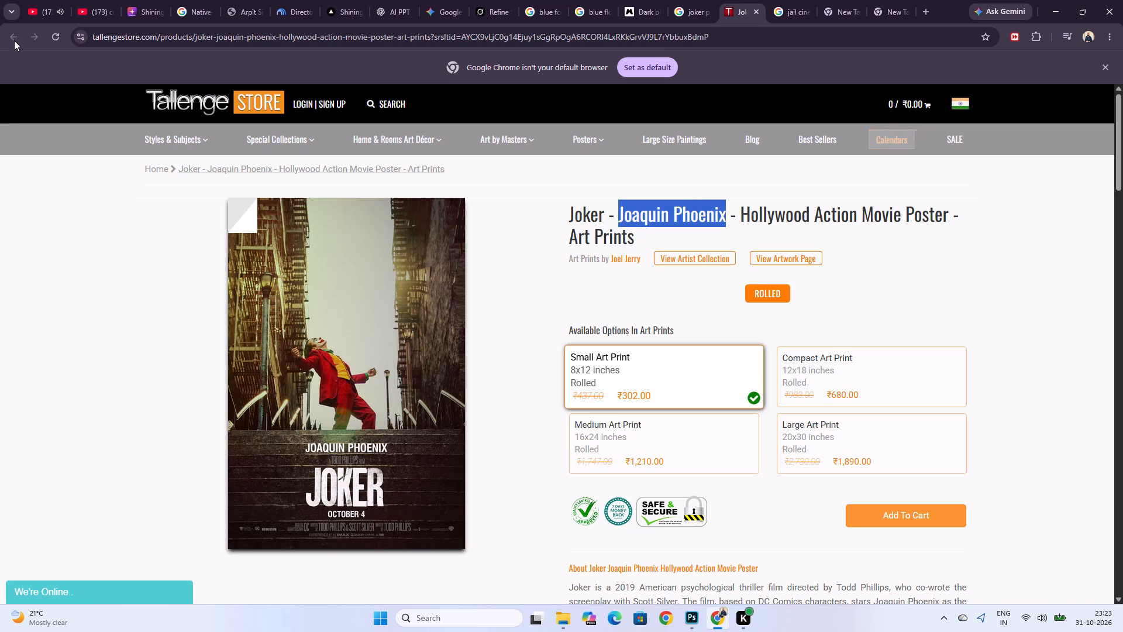
click(12, 31)
click(694, 0)
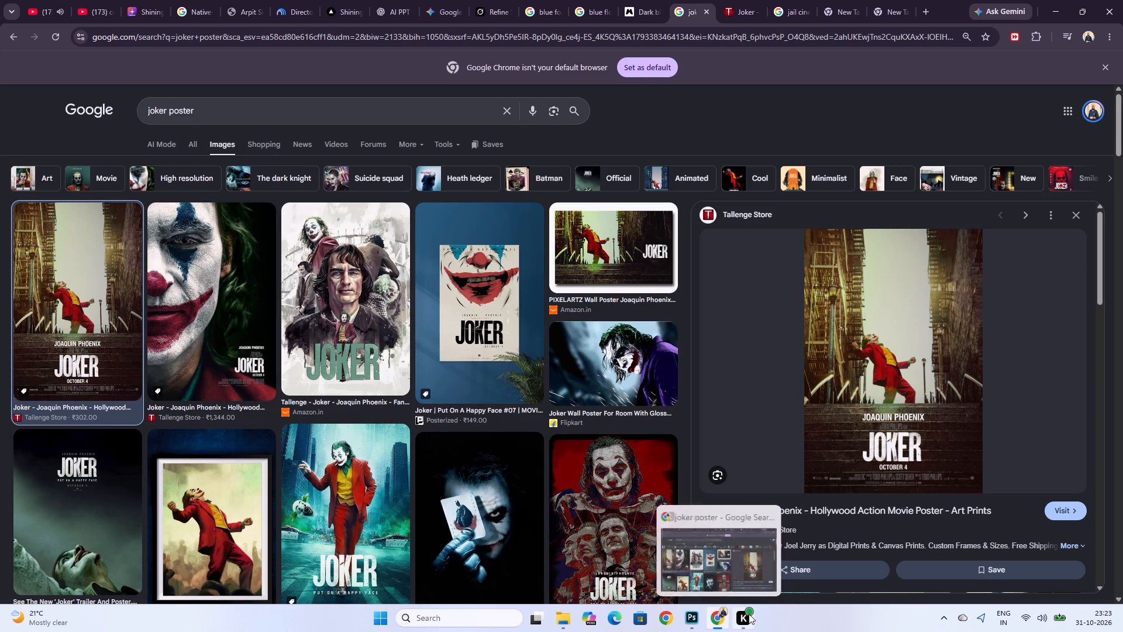
Switch to Photoshop and change the JOKER title's font to Franklin Gothic Medium.
click(693, 618)
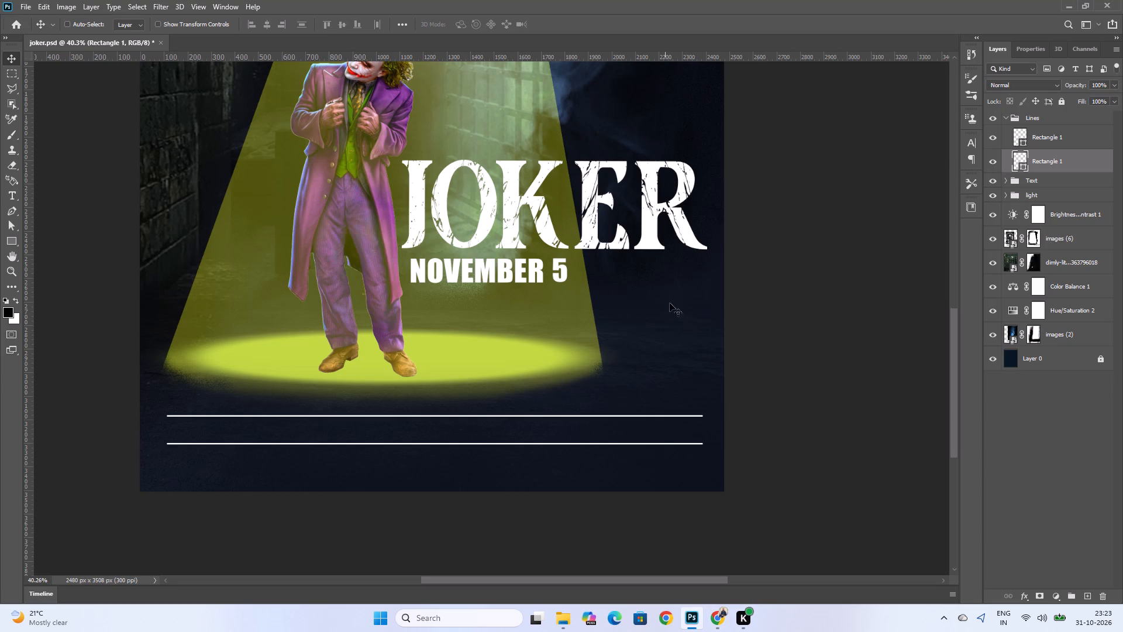
scroll(702, 358, up, 6)
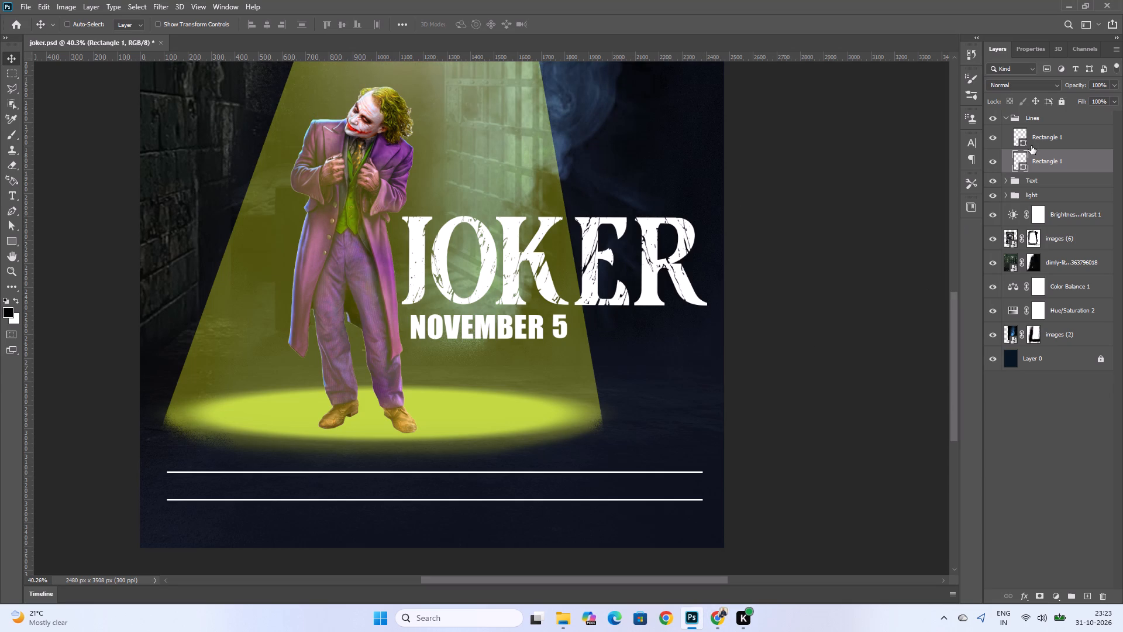
click(1008, 183)
click(1047, 202)
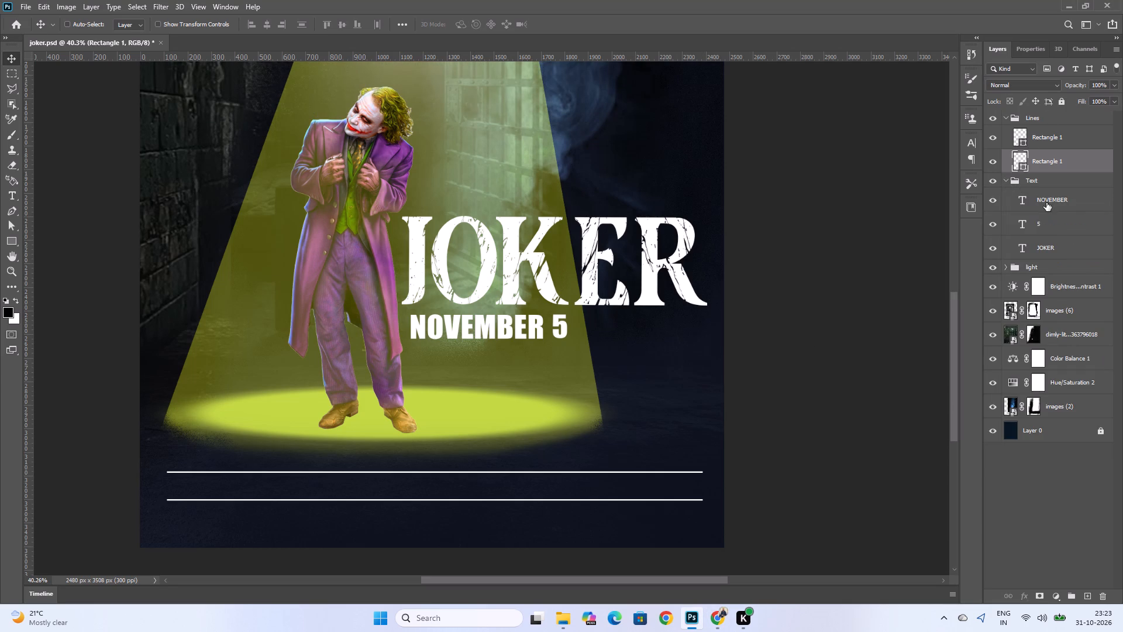
click(1042, 249)
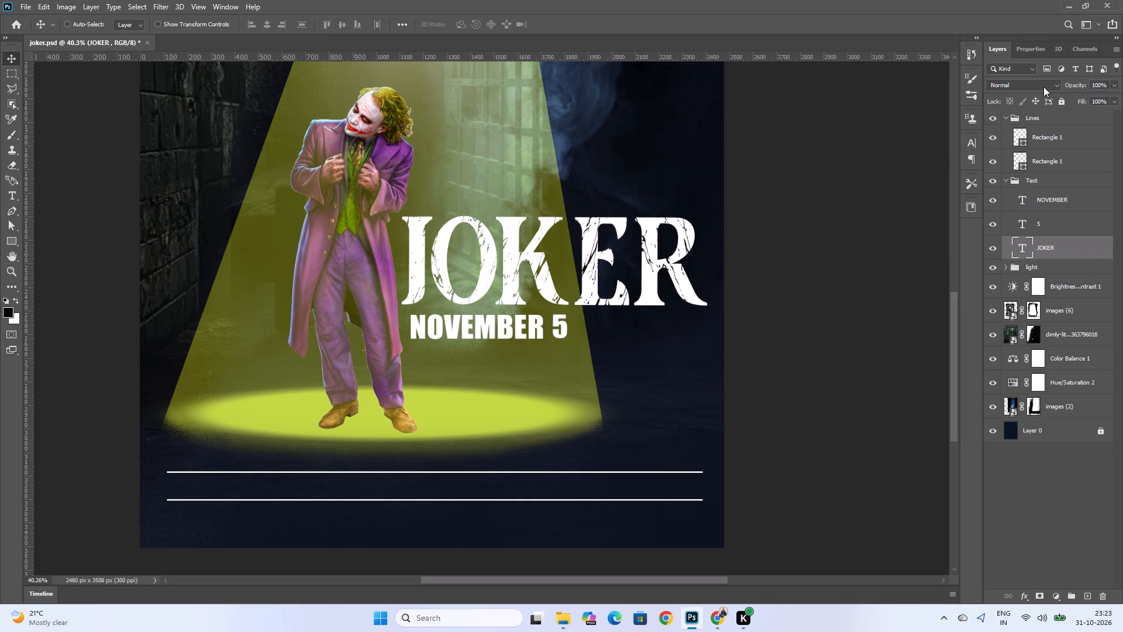
click(1019, 51)
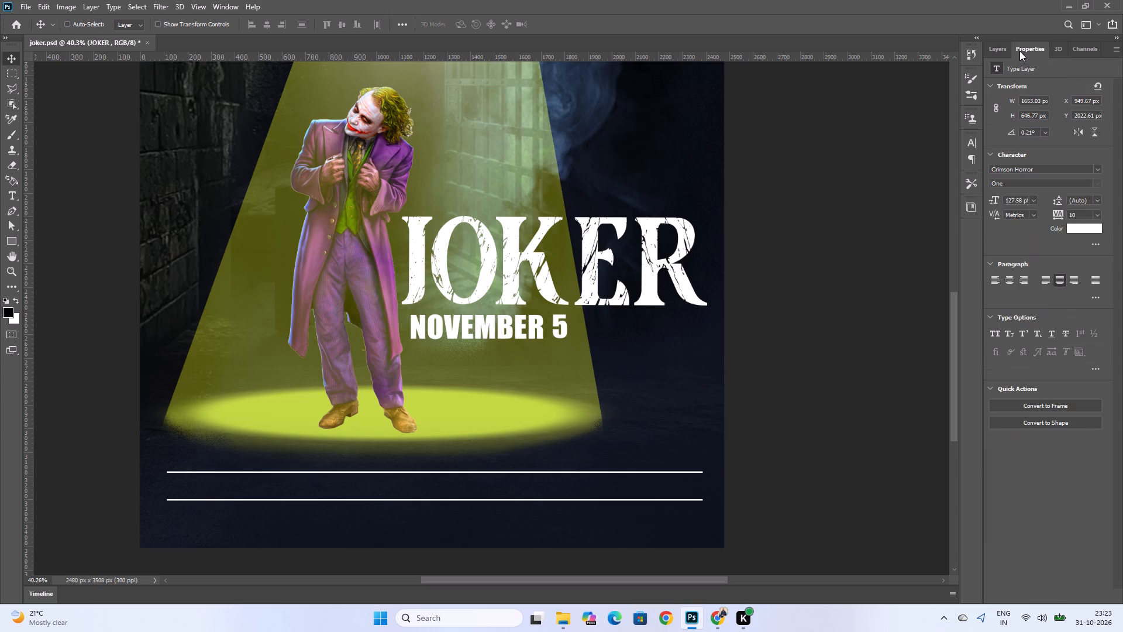
click(629, 250)
triple_click(629, 250)
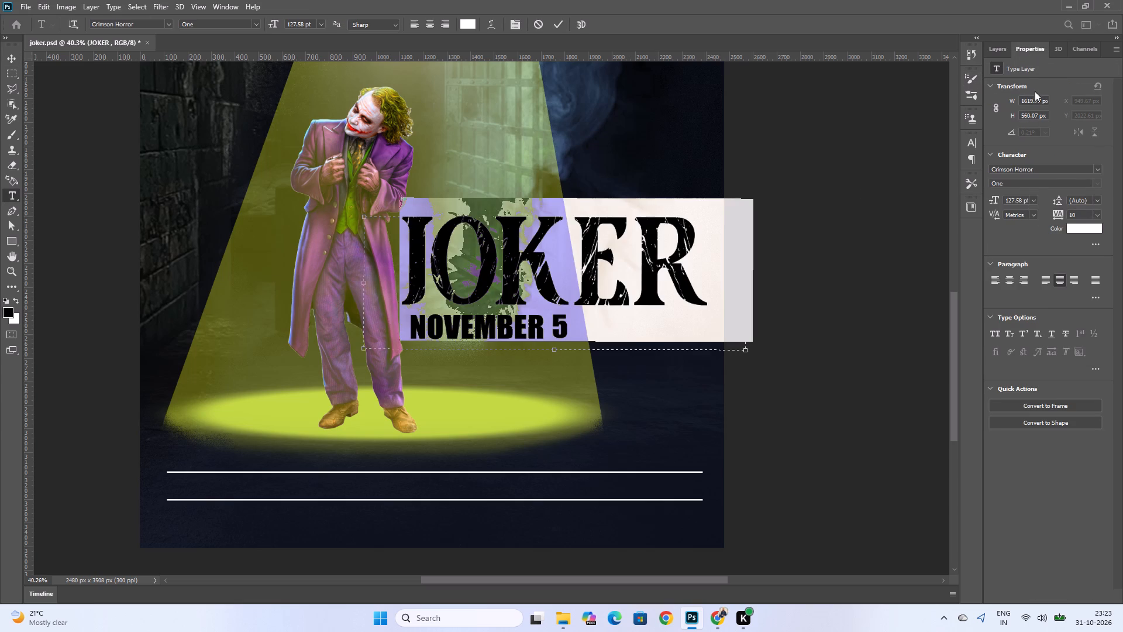
click(1097, 167)
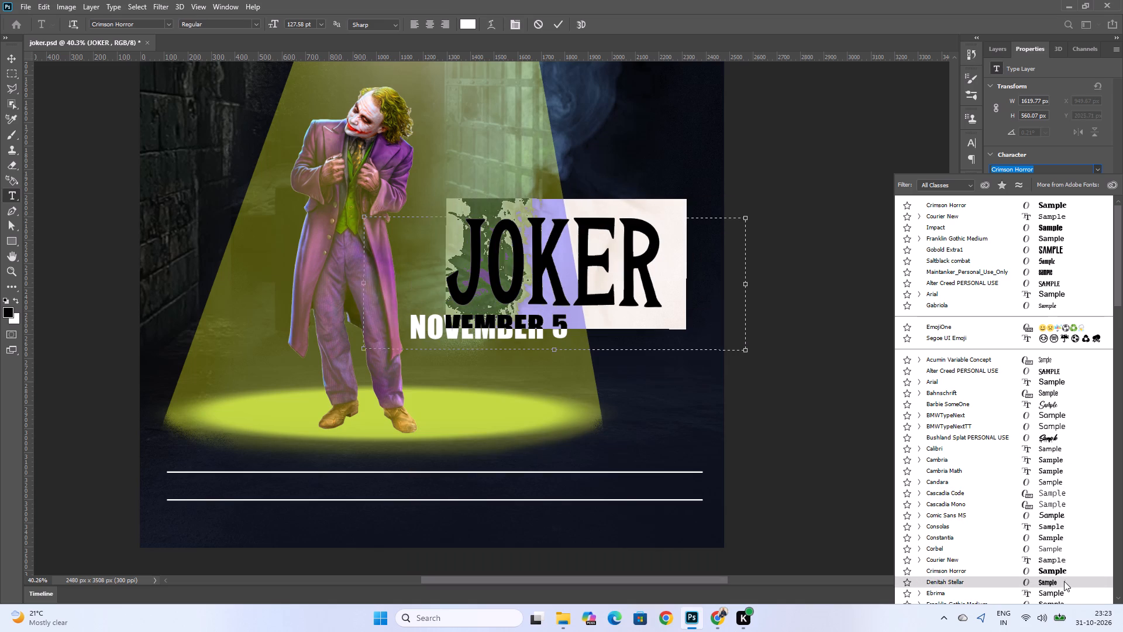
scroll(1060, 595, down, 1)
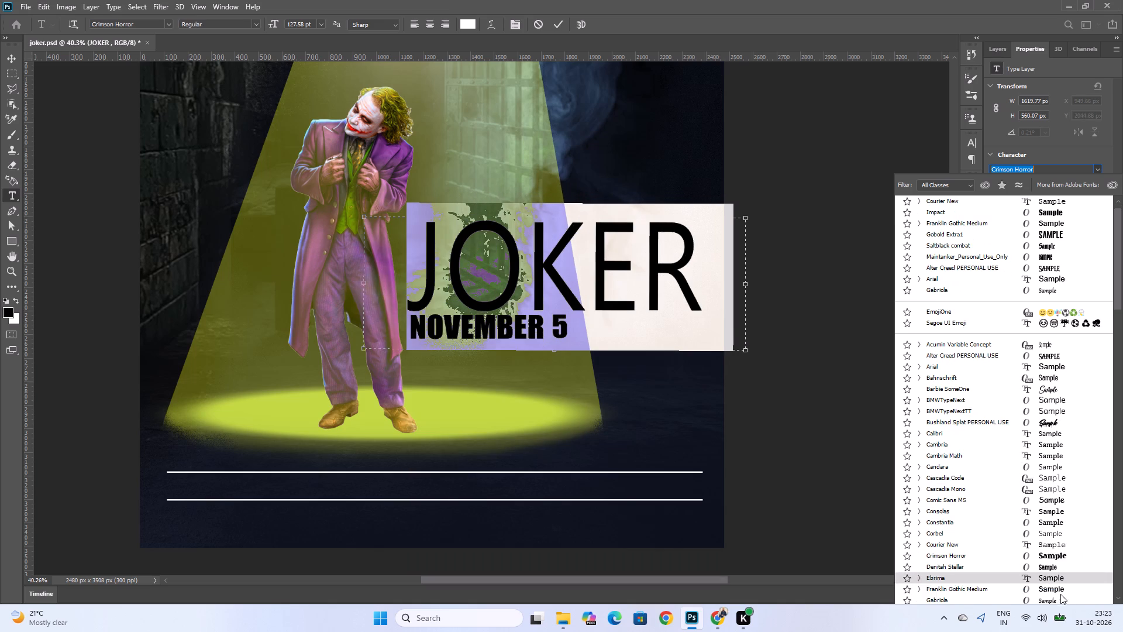
scroll(1059, 588, down, 1)
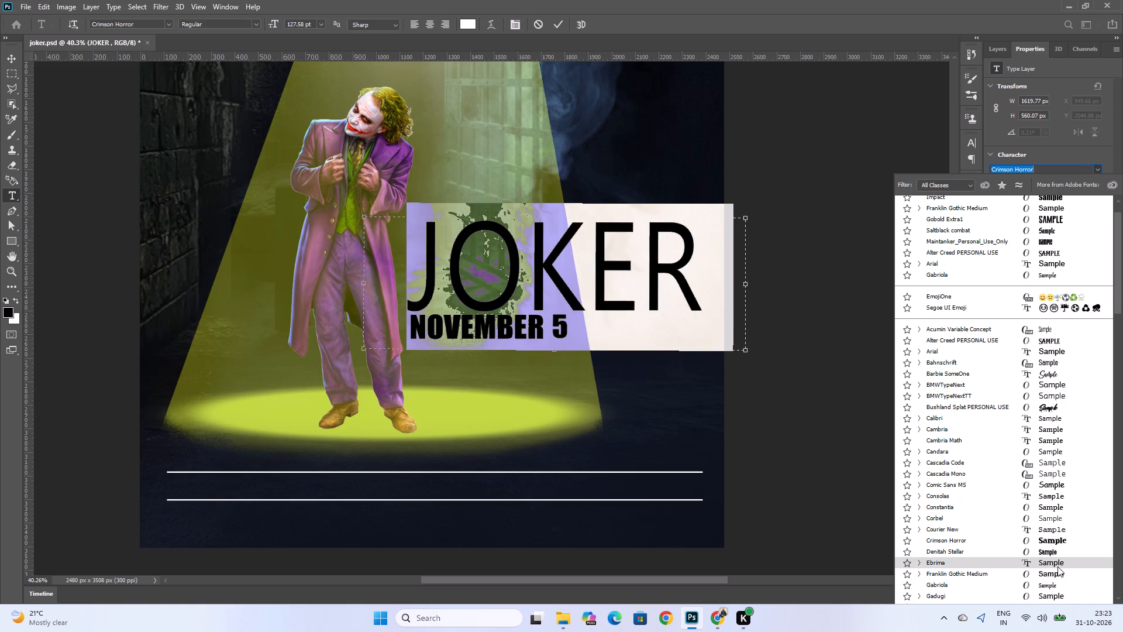
click(1057, 573)
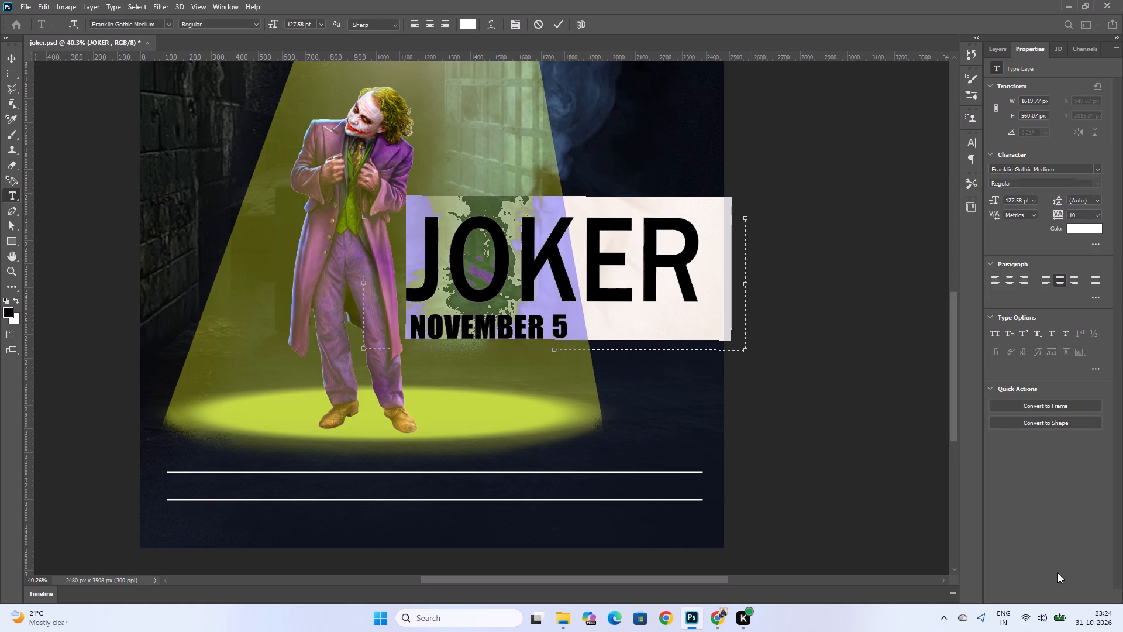
click(867, 473)
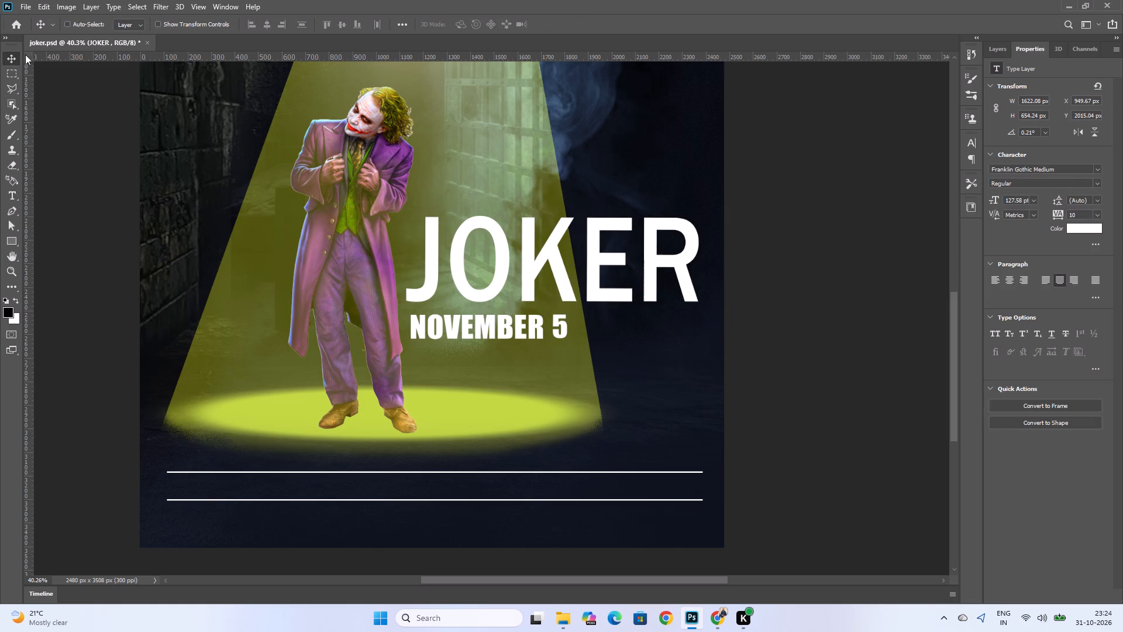
Add a text box below NOVEMBER 5 and paste the copied name "Joaquin Phoenix" into it.
click(1004, 47)
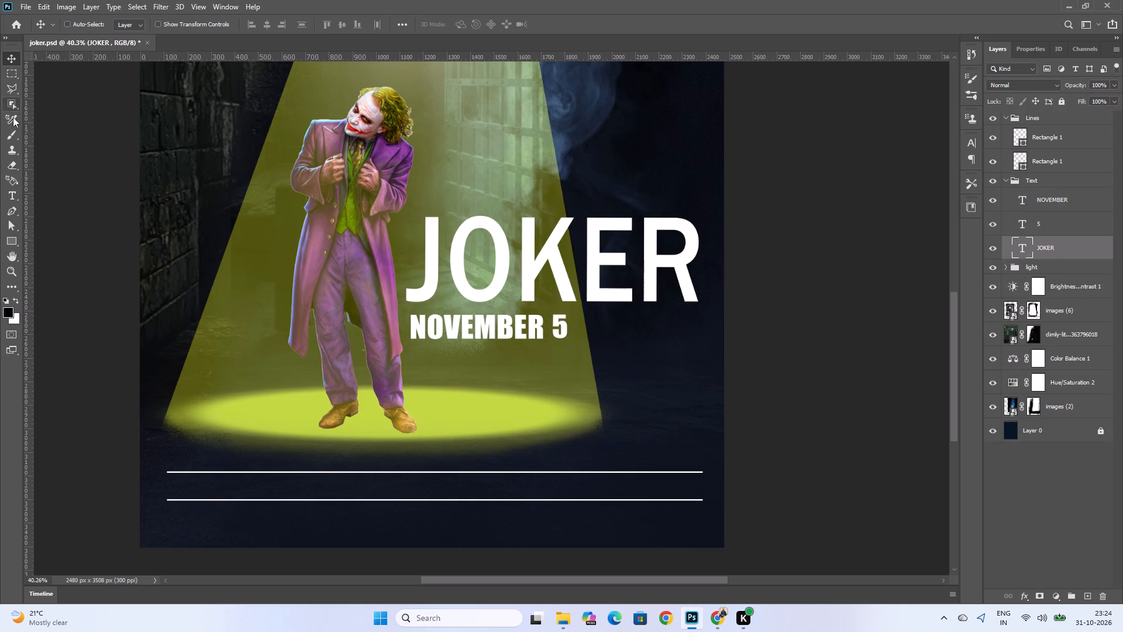
click(11, 197)
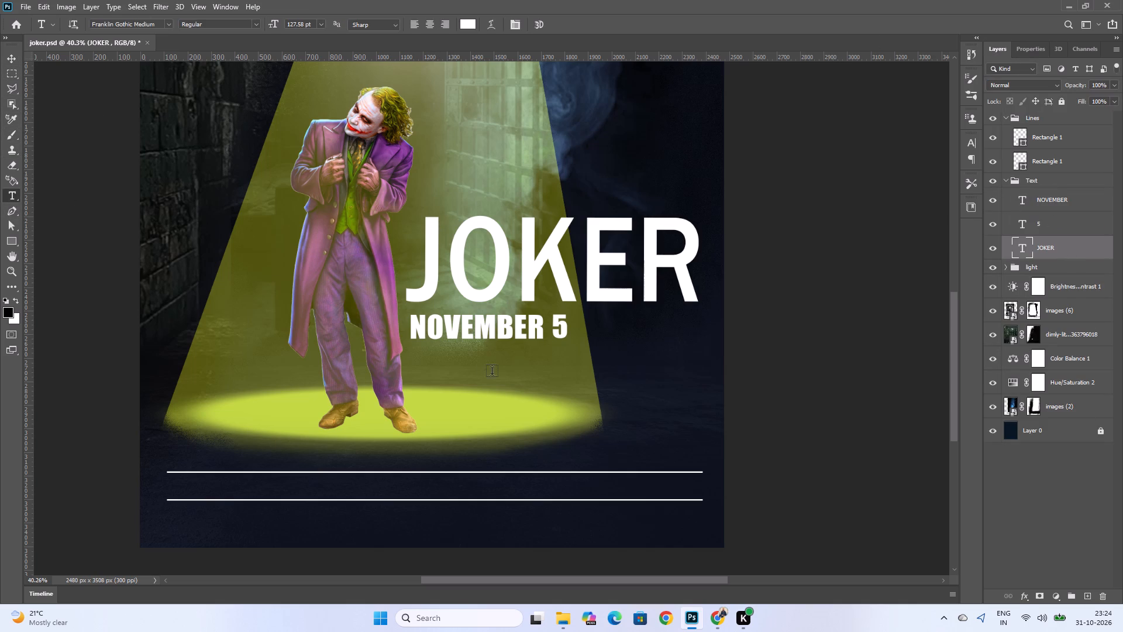
drag(424, 355, 688, 400)
key(ctrl+v)
click(497, 373)
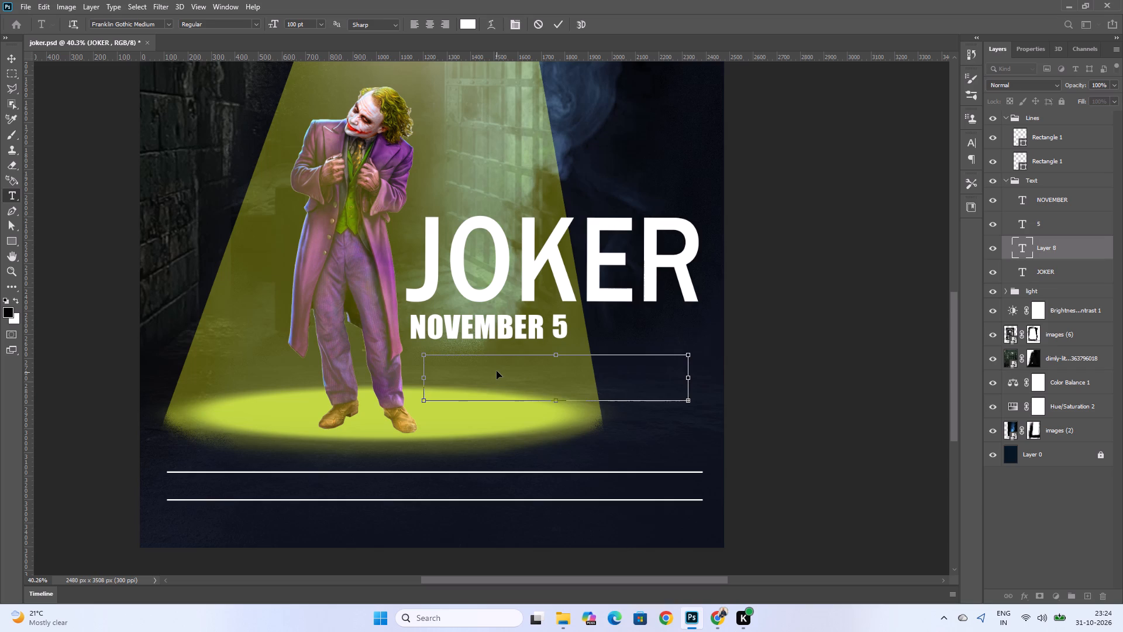
key(ctrl+v)
double_click(497, 370)
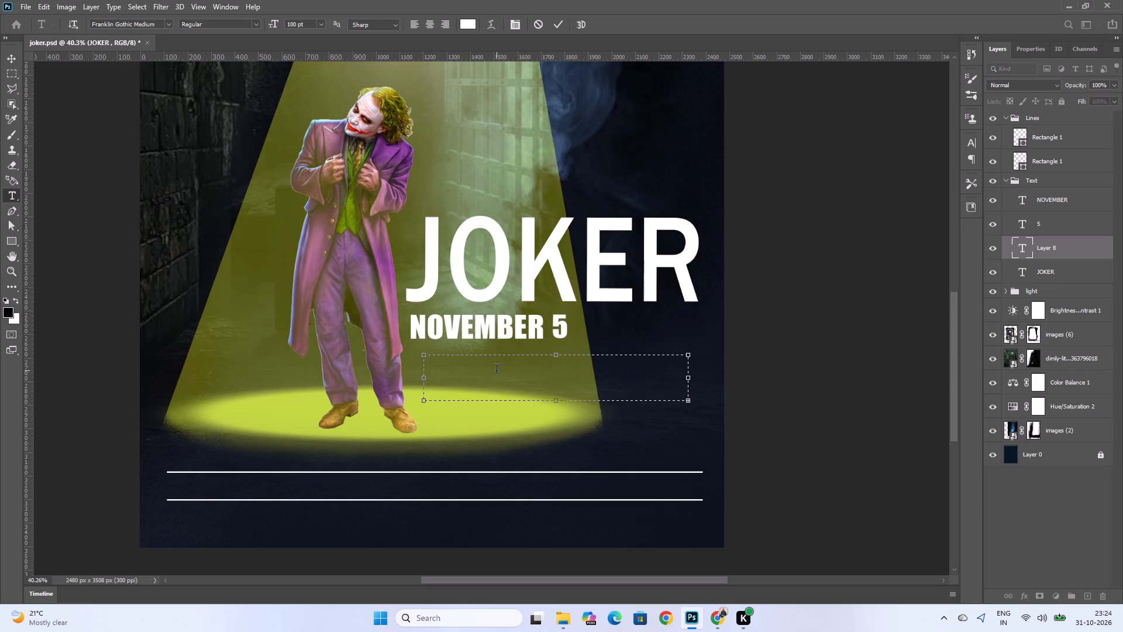
key(ctrl+v)
key(ctrl+a)
key(ctrl+v)
key(ctrl+b)
click(497, 369)
click(974, 327)
click(860, 342)
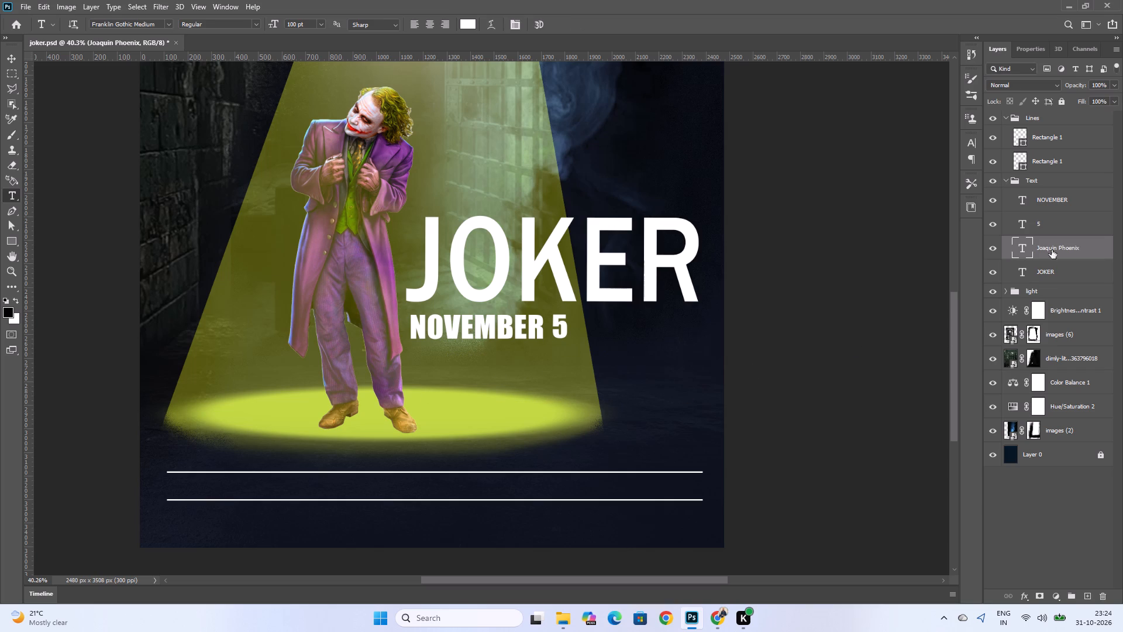
Scale the Joaquin Phoenix text box to about 129% width and 369% height and shift it over the Joker's lower body.
click(1074, 246)
key(ctrl+t)
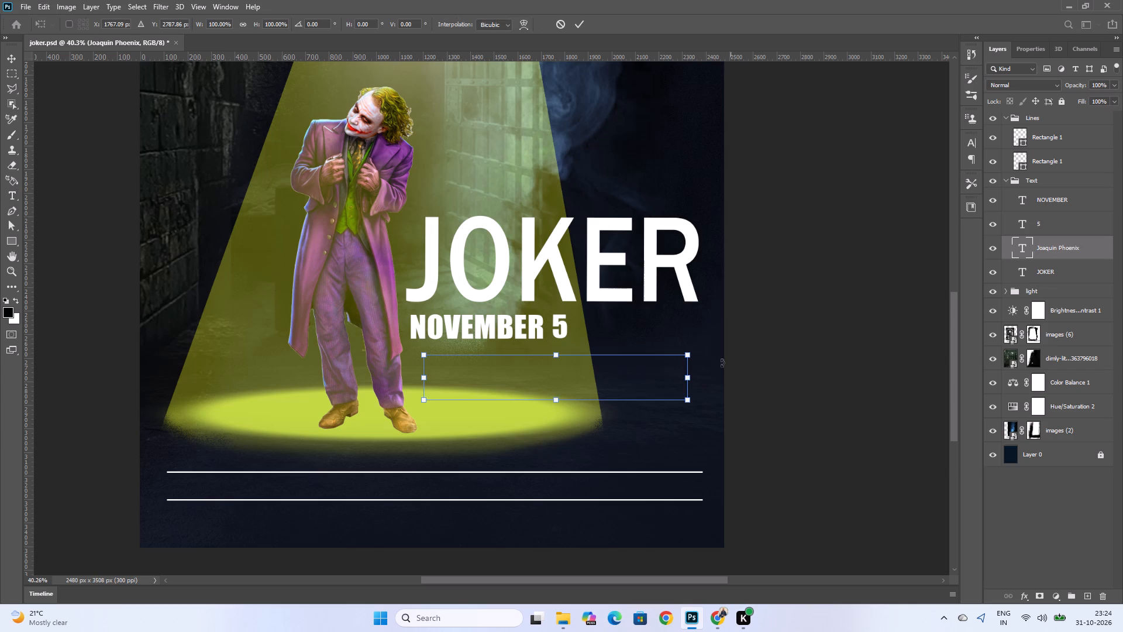
shift+drag(689, 399, 750, 509)
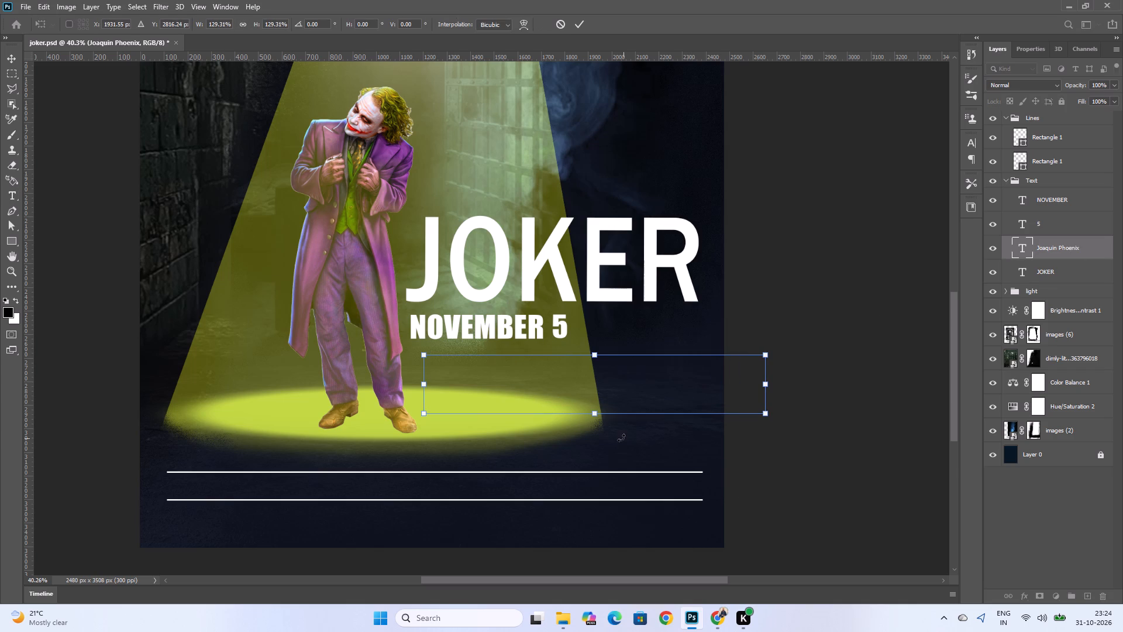
drag(595, 415, 575, 524)
drag(602, 357, 455, 281)
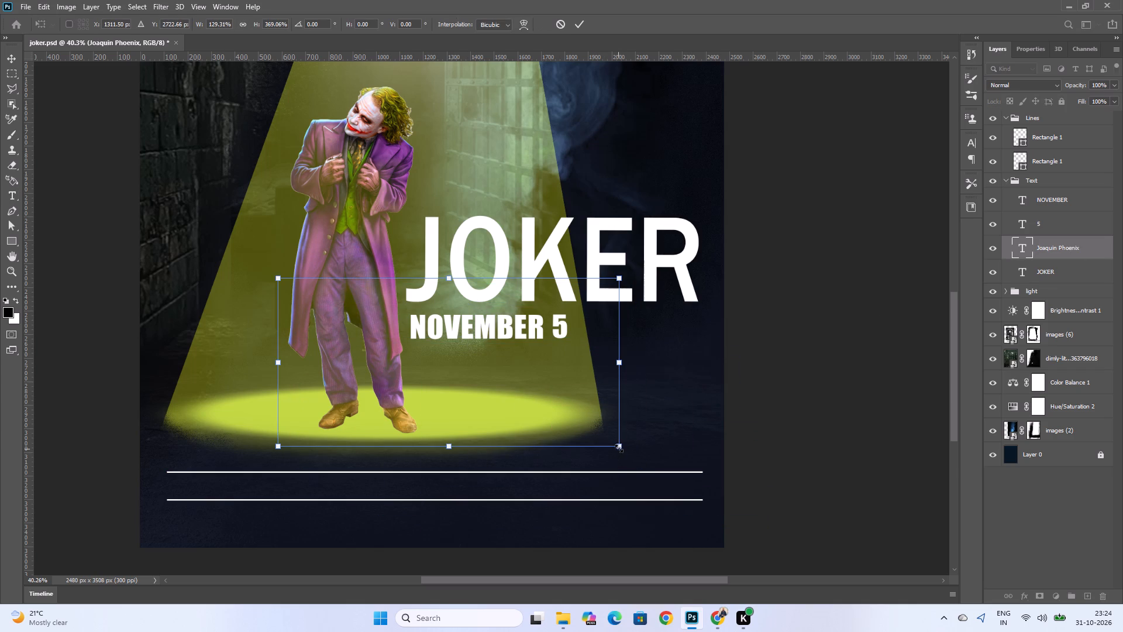
triple_click(542, 389)
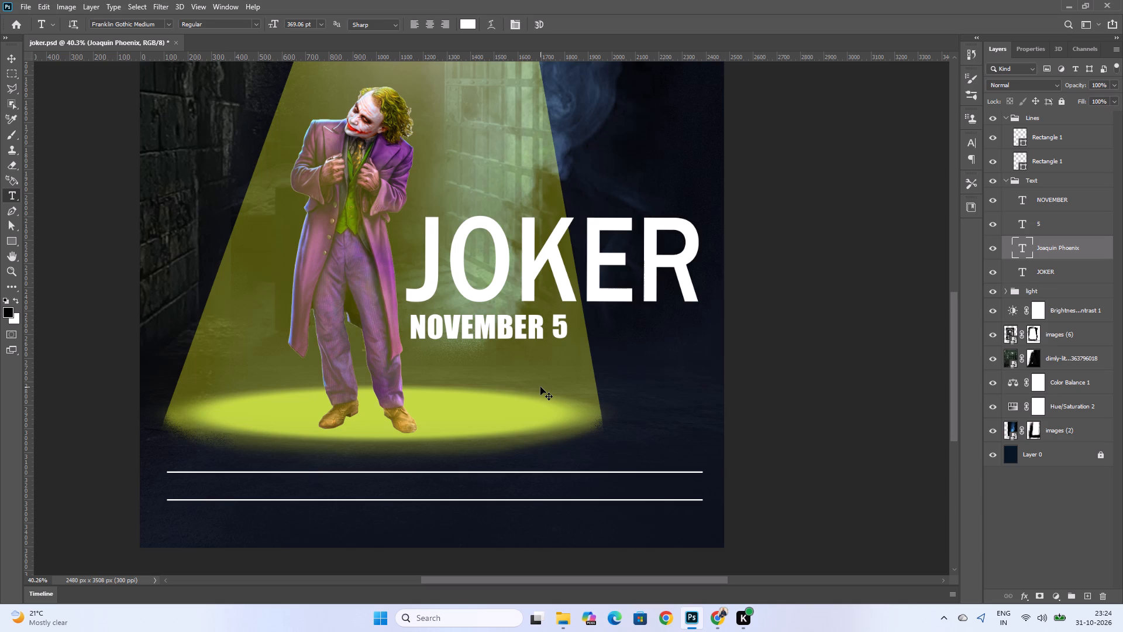
Stretch the Joaquin Phoenix text box to about 139% width, past the poster's edge, and select the entire canvas.
key(ctrl+t)
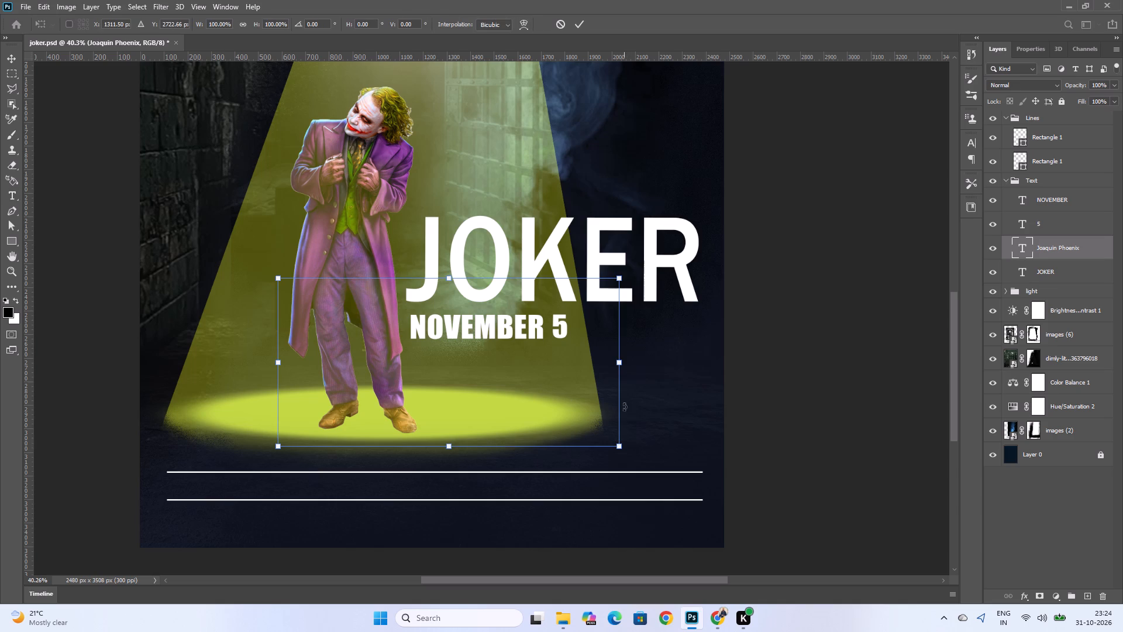
drag(622, 362, 756, 351)
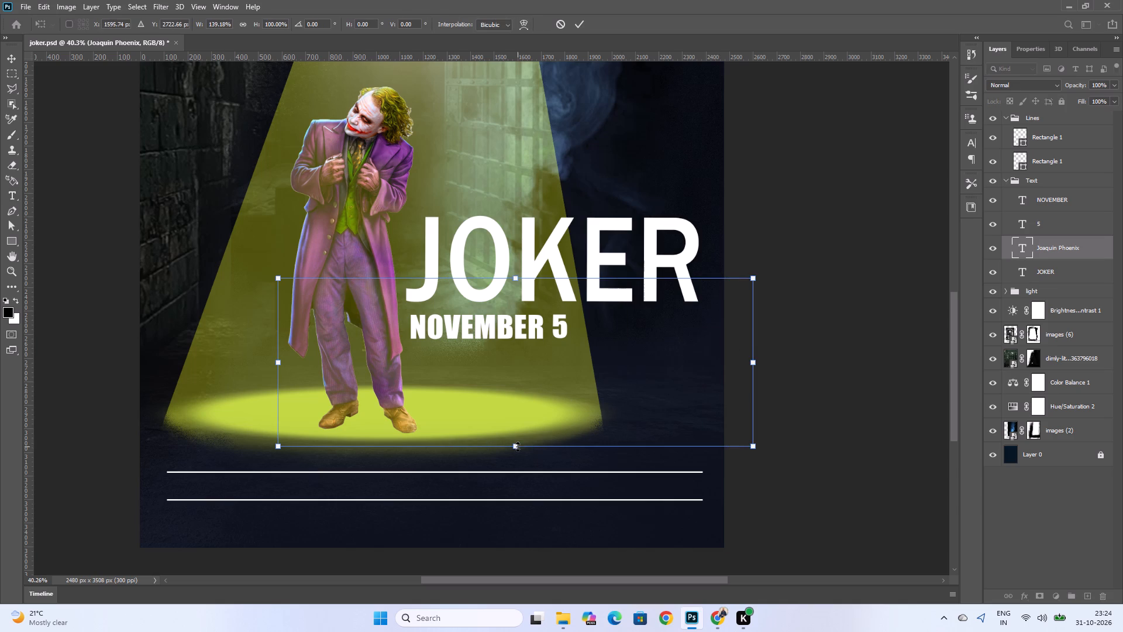
key(ctrl+a)
double_click(635, 306)
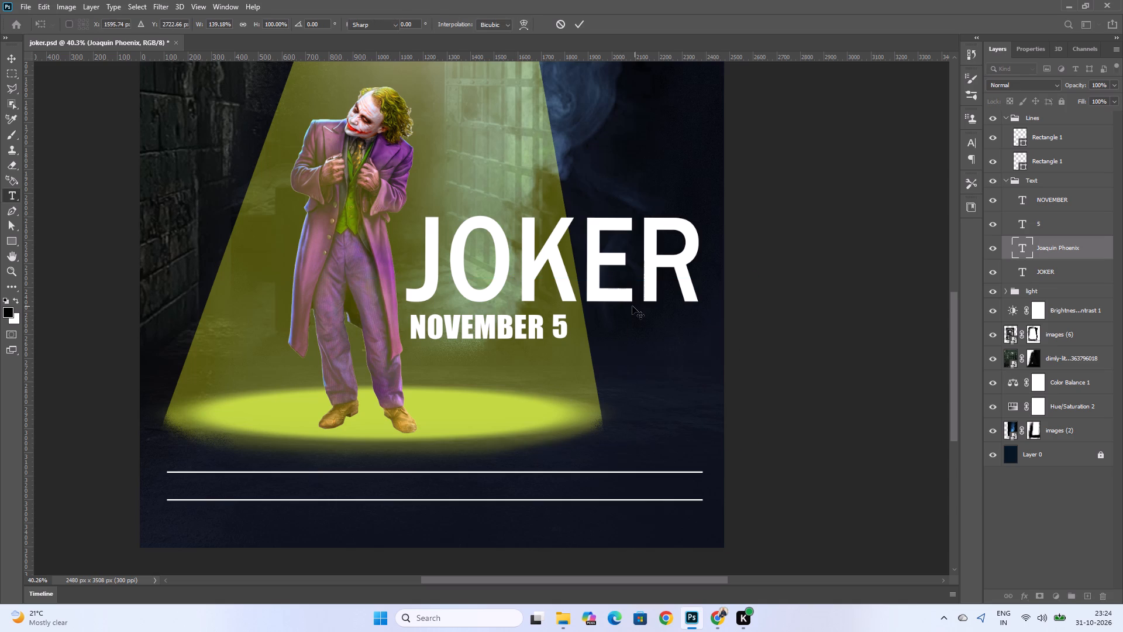
key(ctrl+a)
key(ctrl+a)
key(ctrl+t)
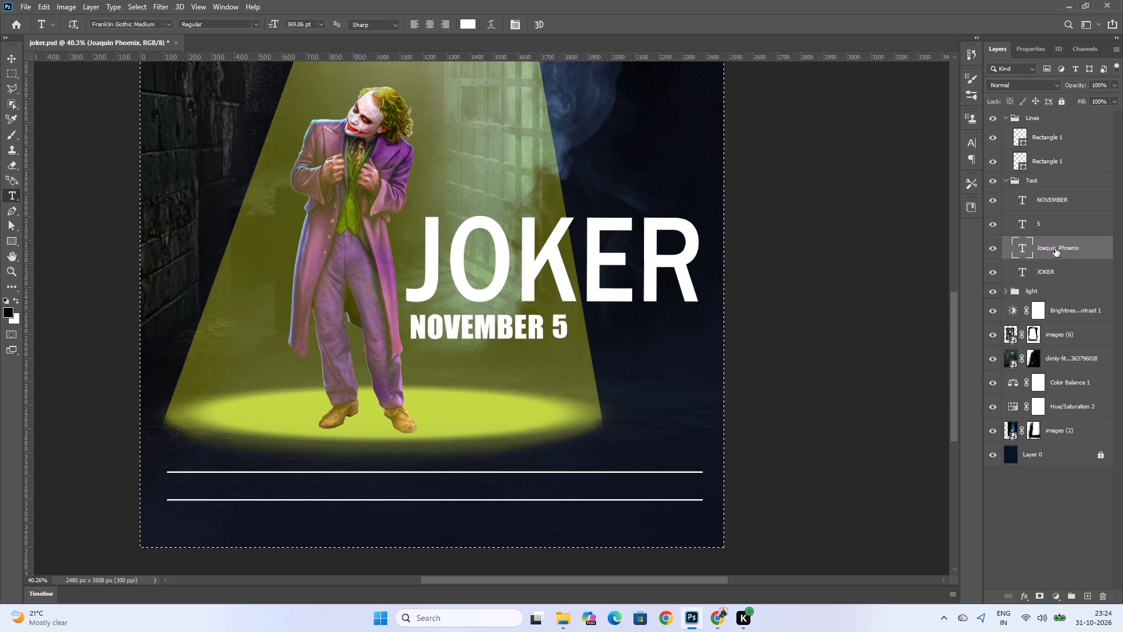
Set the Joaquin Phoenix text's font size to 60 pt.
click(1023, 49)
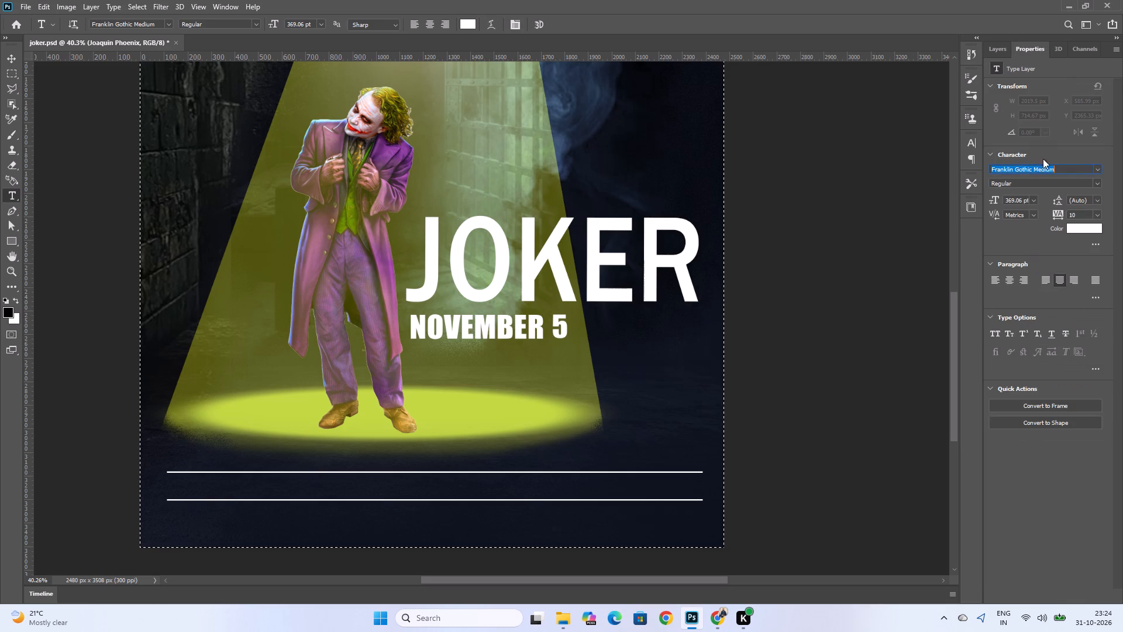
click(1029, 205)
triple_click(1011, 199)
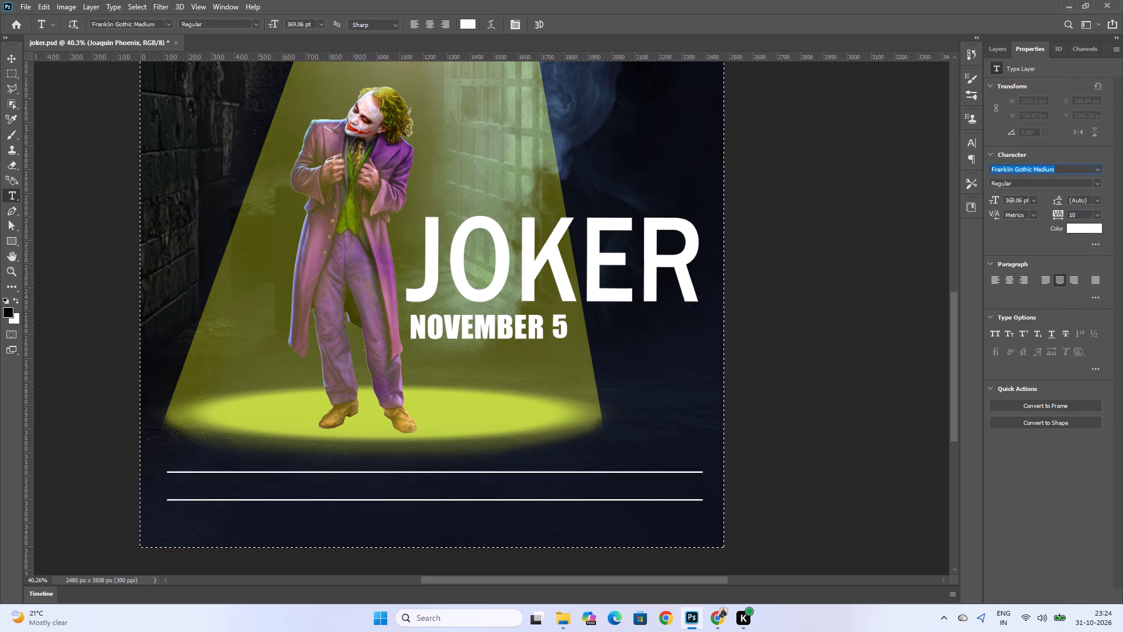
triple_click(1011, 199)
double_click(1011, 199)
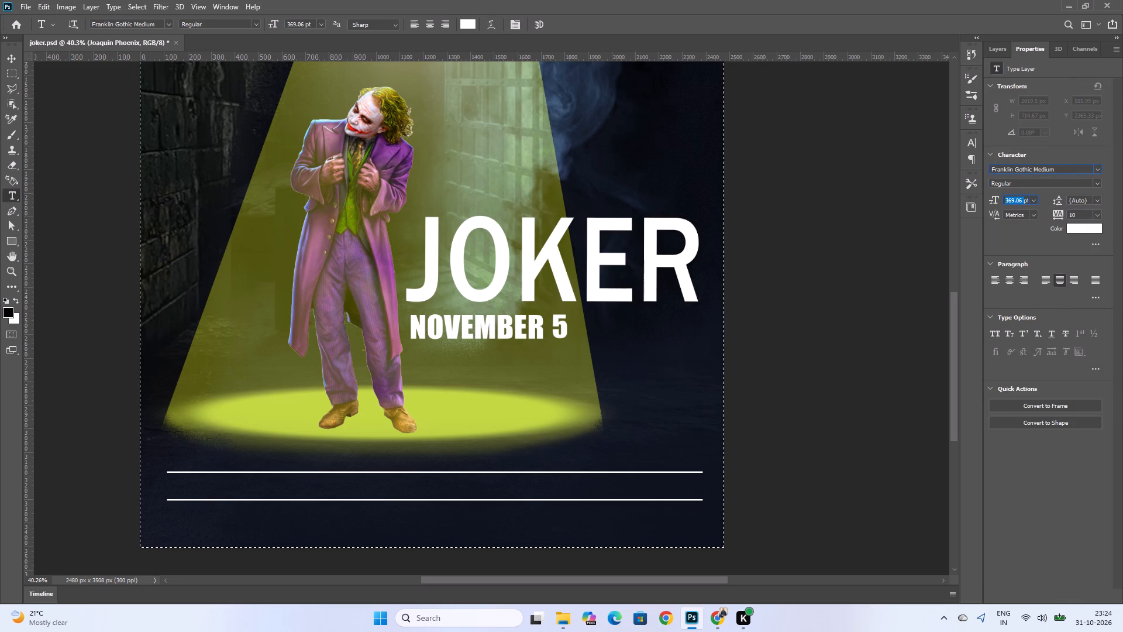
text(60)
key(Return)
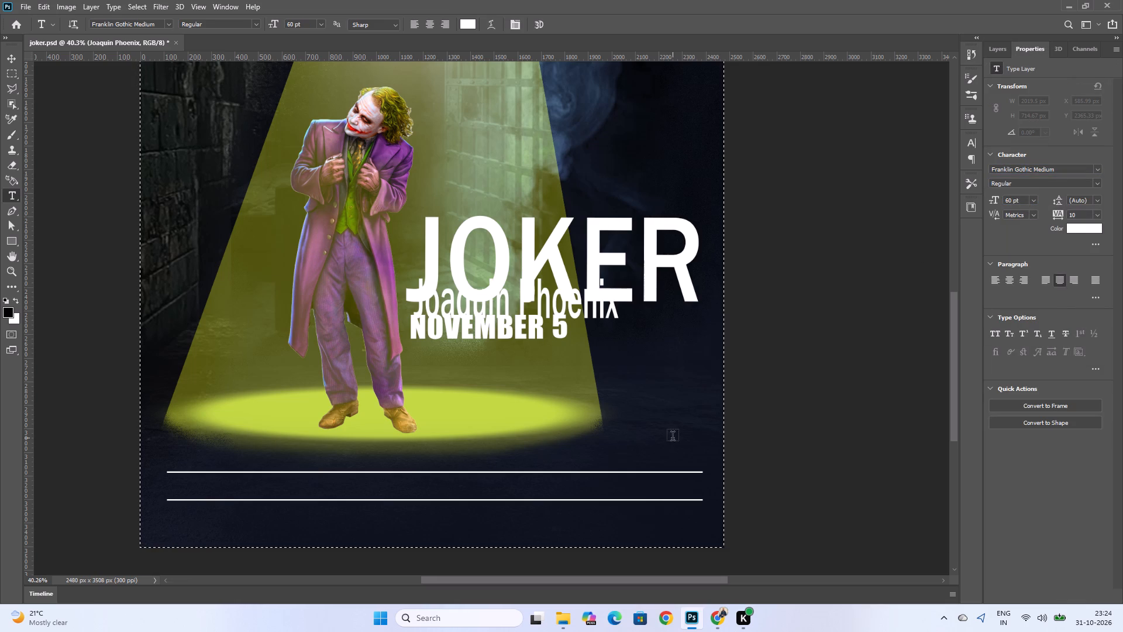
Move the Joaquin Phoenix text straight down, below NOVEMBER 5 and beside the Joker's shoes.
click(12, 59)
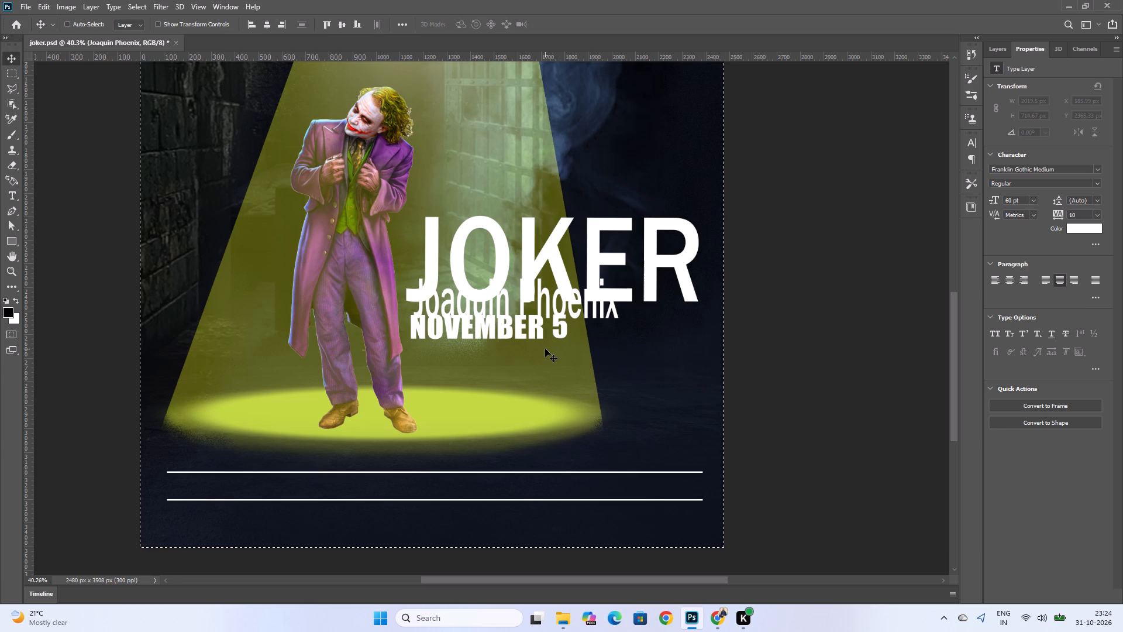
key(ctrl+t)
drag(591, 311, 590, 410)
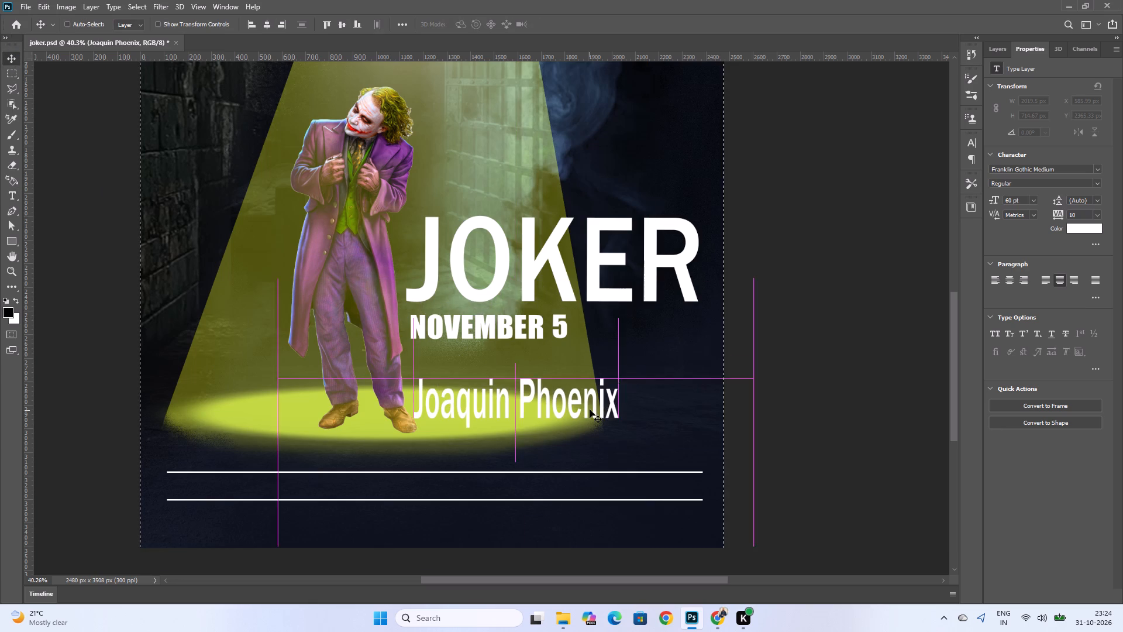
Change the font of the entire Joaquin Phoenix text to Alter Creed PERSONAL USE.
triple_click(591, 415)
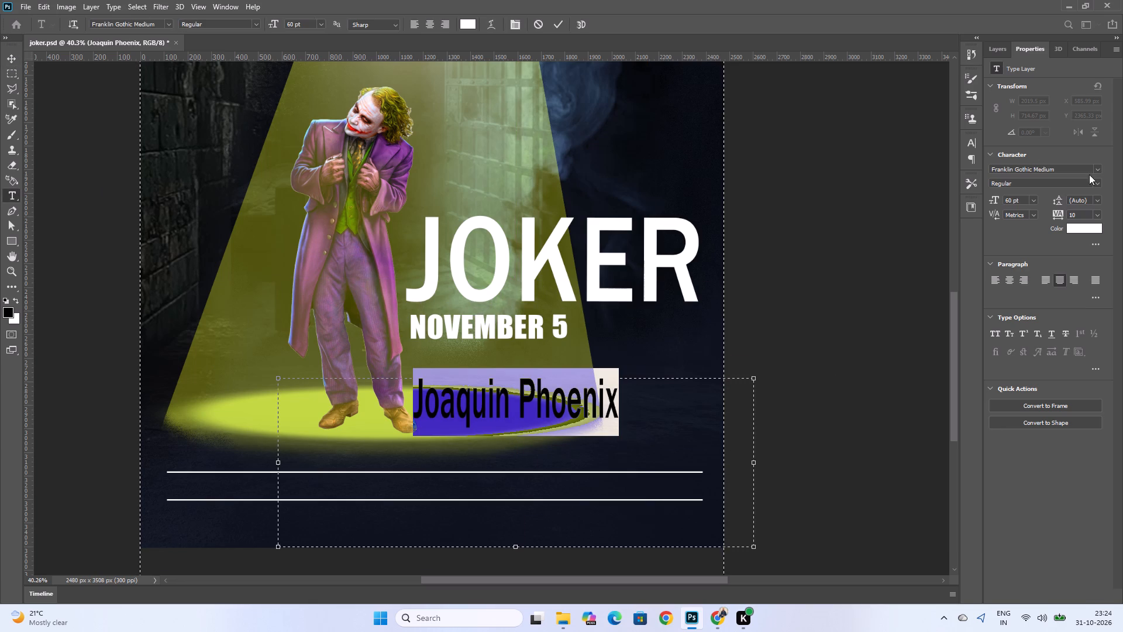
click(1098, 170)
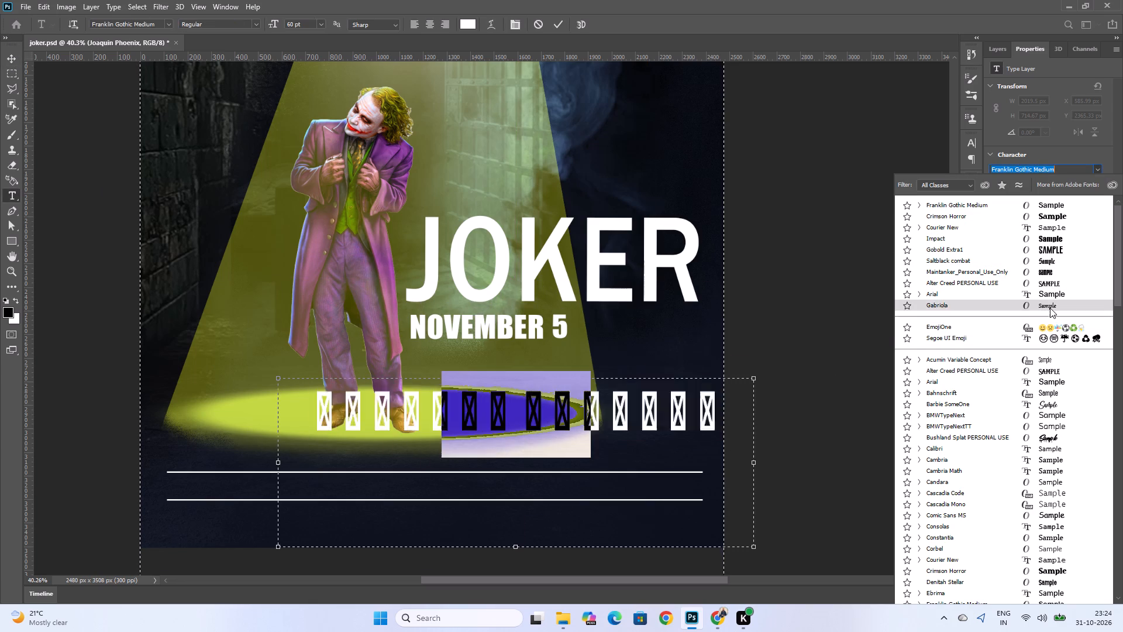
click(1048, 371)
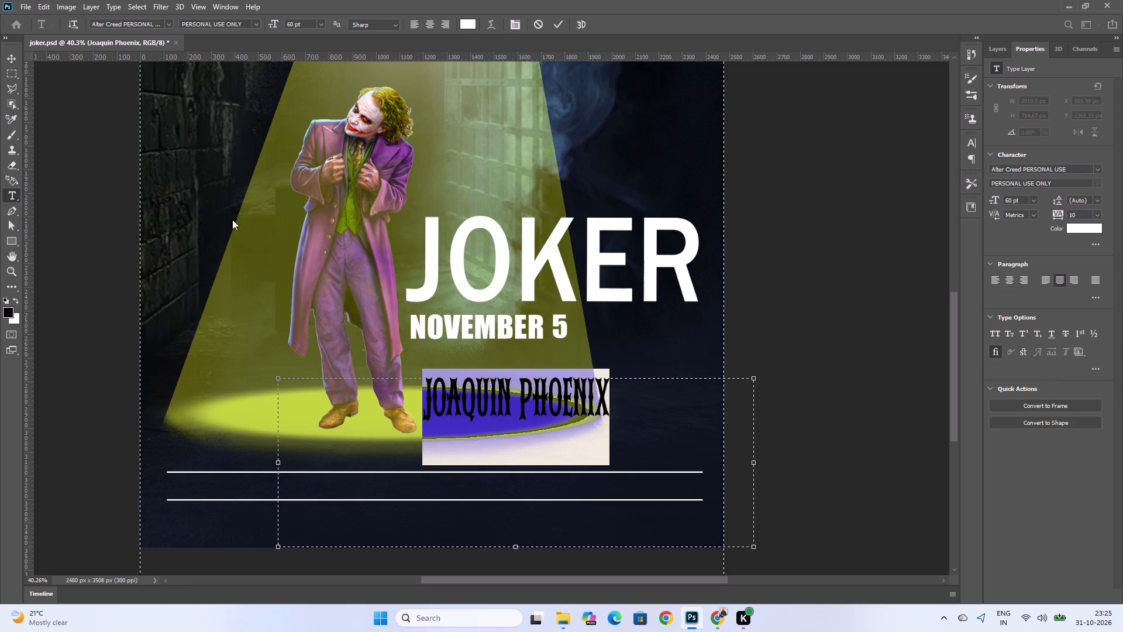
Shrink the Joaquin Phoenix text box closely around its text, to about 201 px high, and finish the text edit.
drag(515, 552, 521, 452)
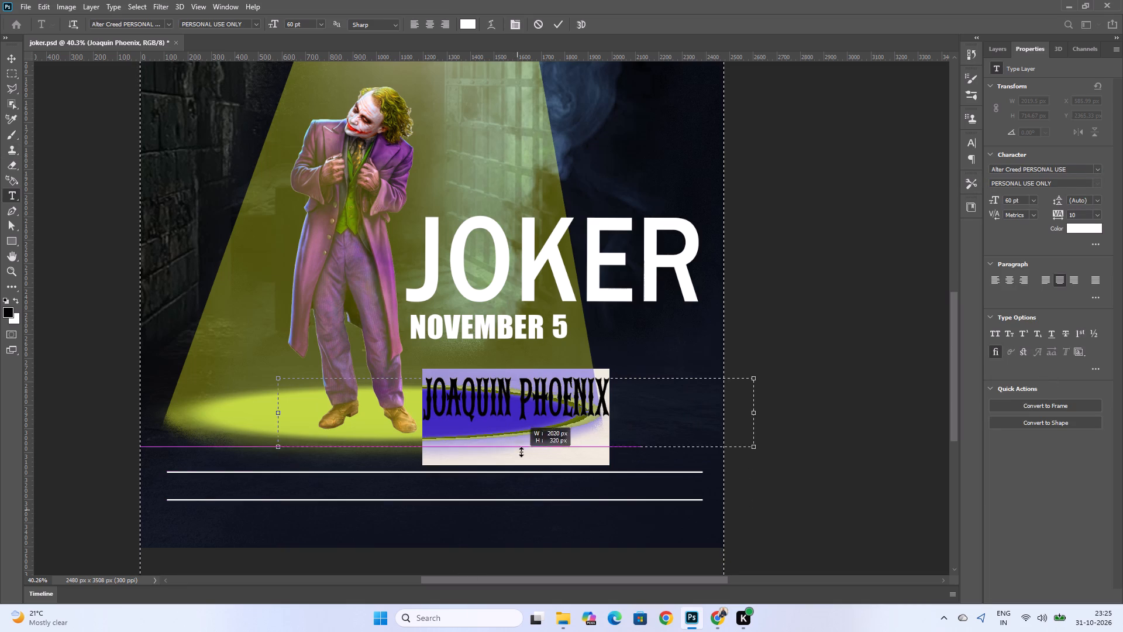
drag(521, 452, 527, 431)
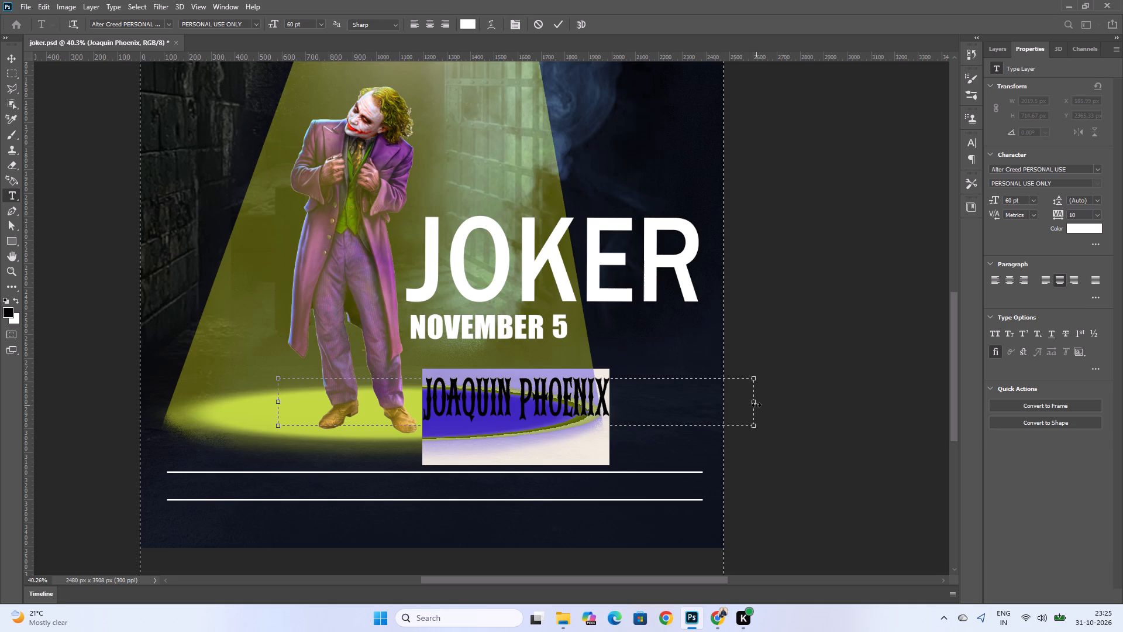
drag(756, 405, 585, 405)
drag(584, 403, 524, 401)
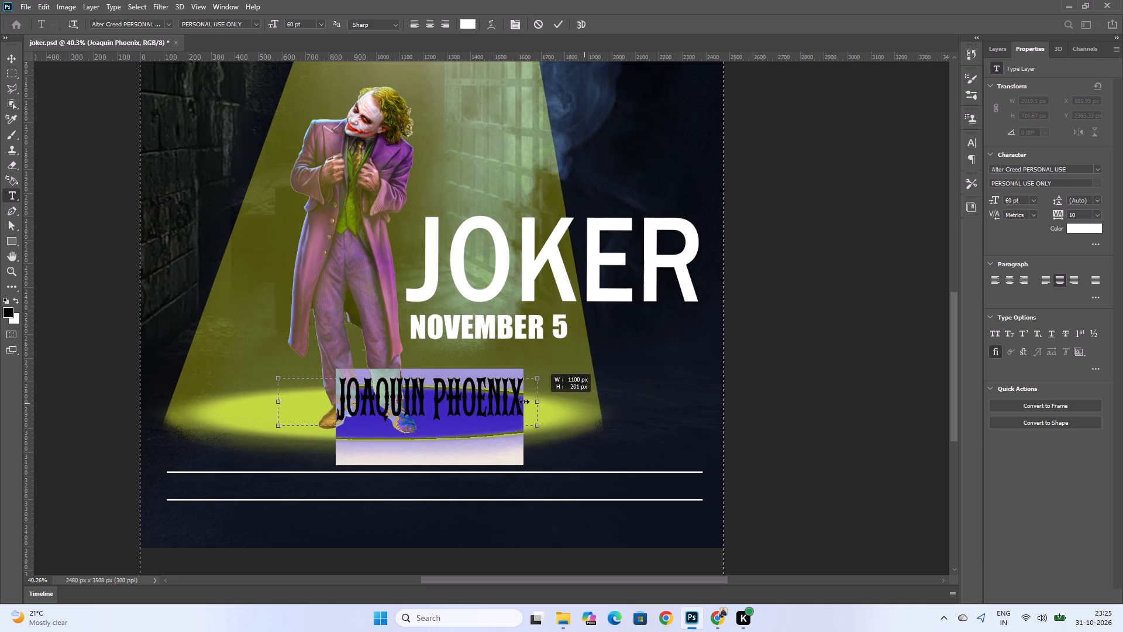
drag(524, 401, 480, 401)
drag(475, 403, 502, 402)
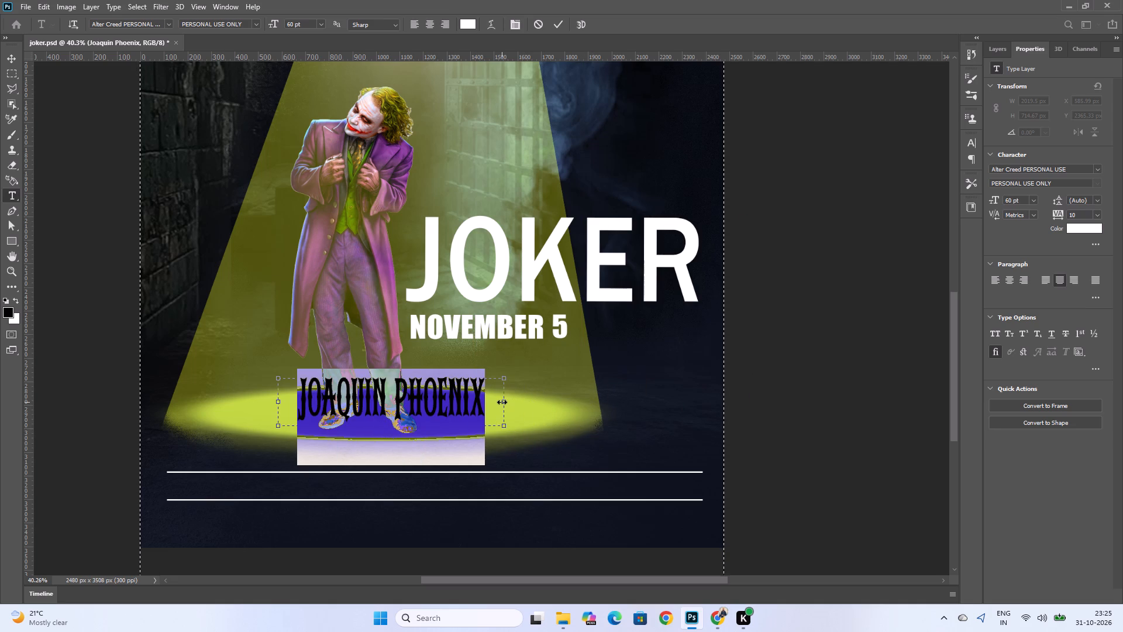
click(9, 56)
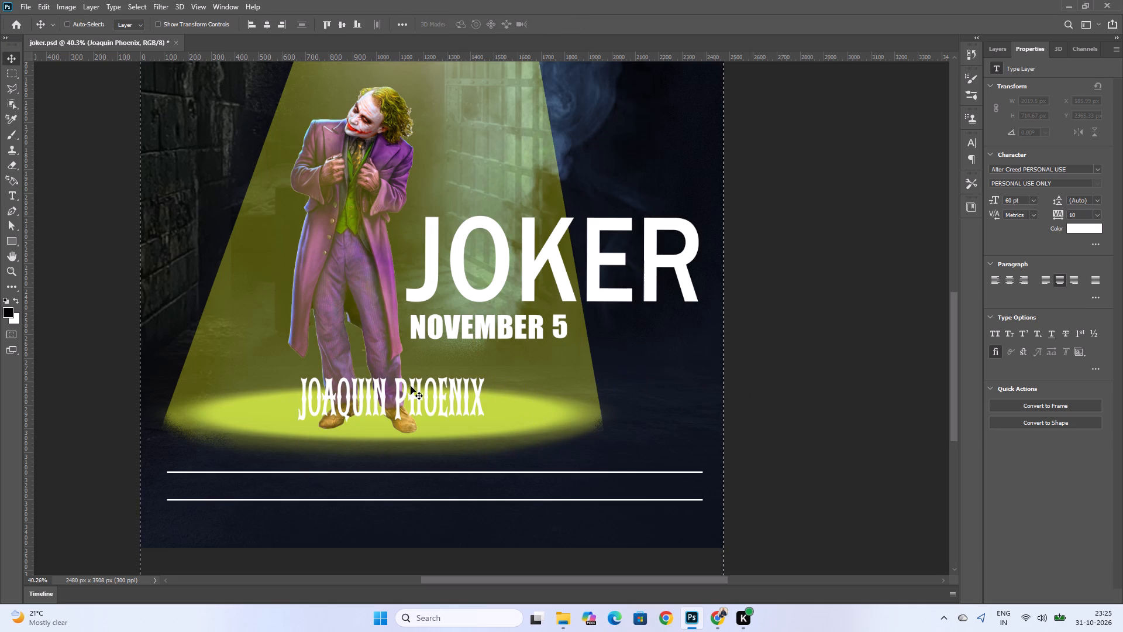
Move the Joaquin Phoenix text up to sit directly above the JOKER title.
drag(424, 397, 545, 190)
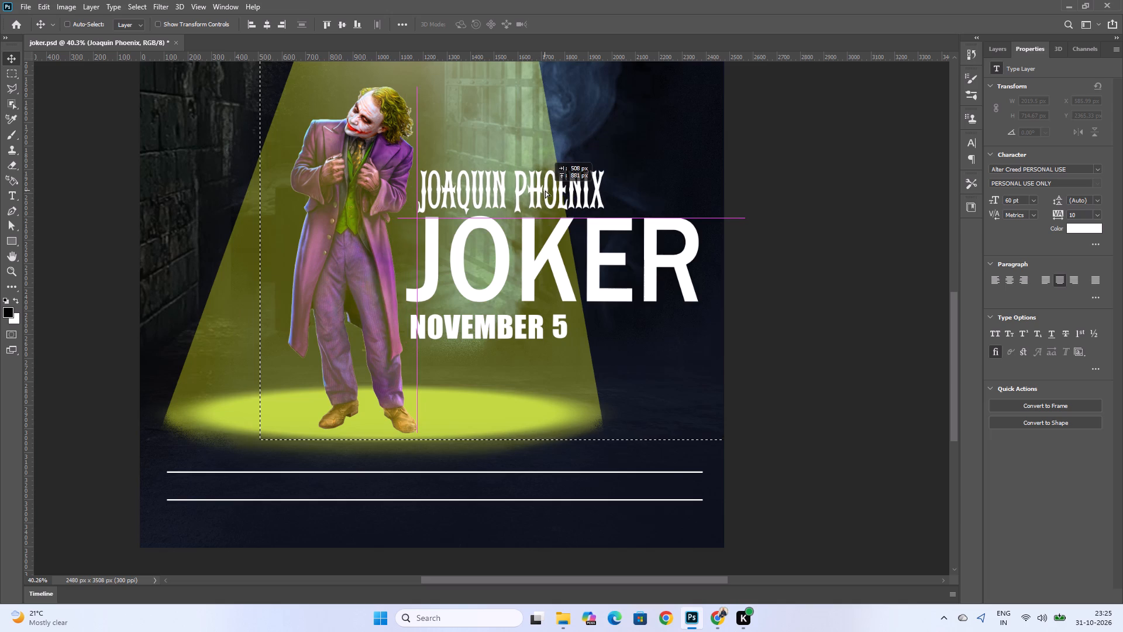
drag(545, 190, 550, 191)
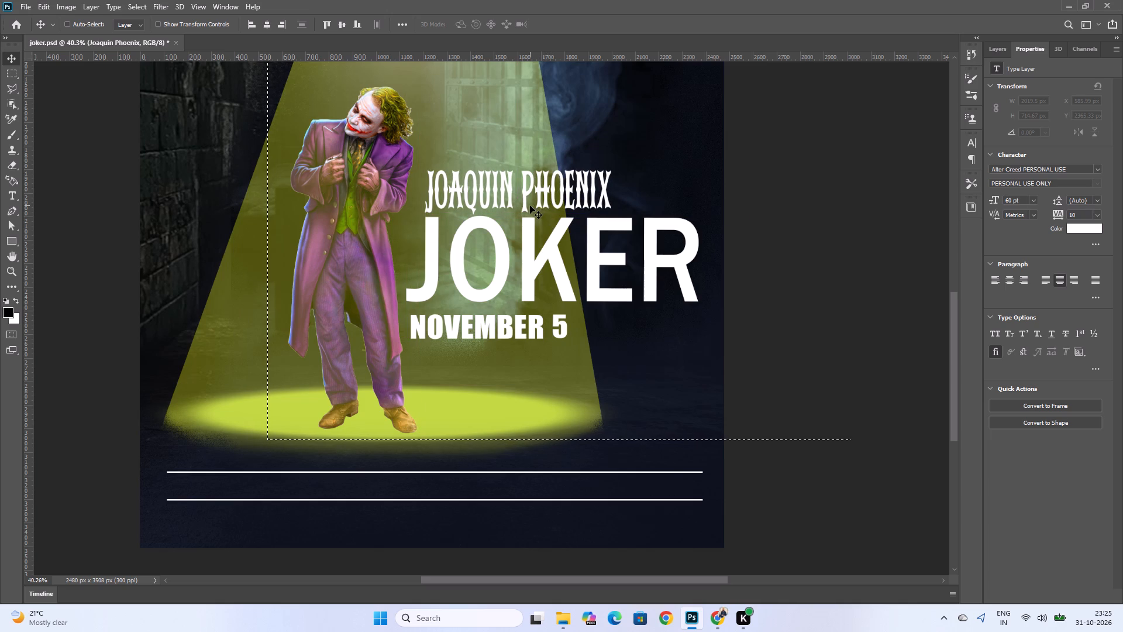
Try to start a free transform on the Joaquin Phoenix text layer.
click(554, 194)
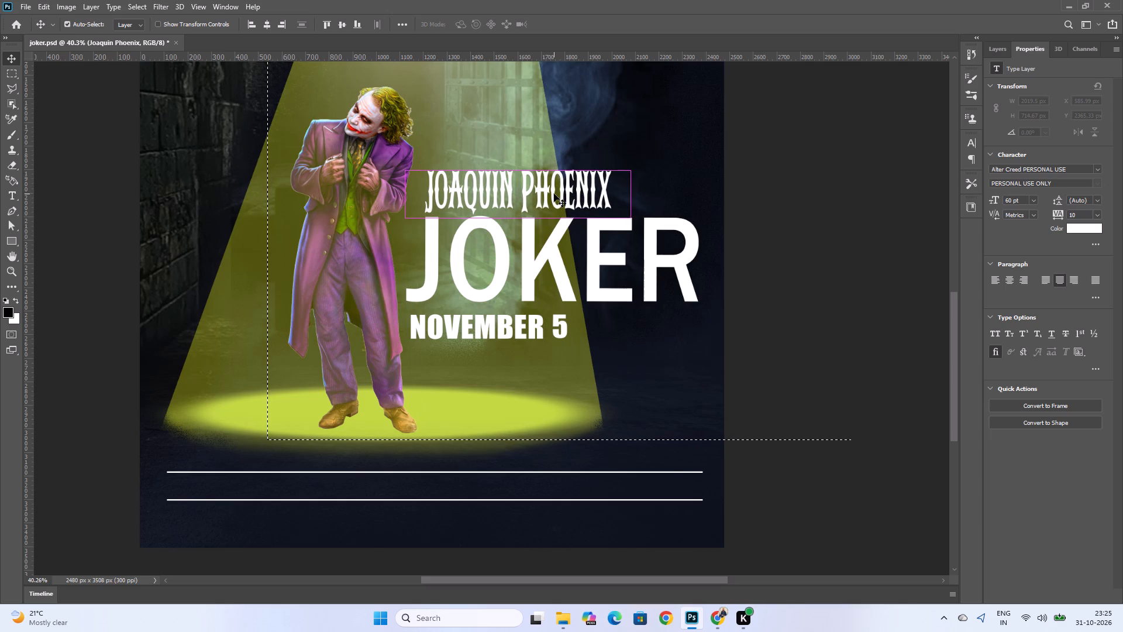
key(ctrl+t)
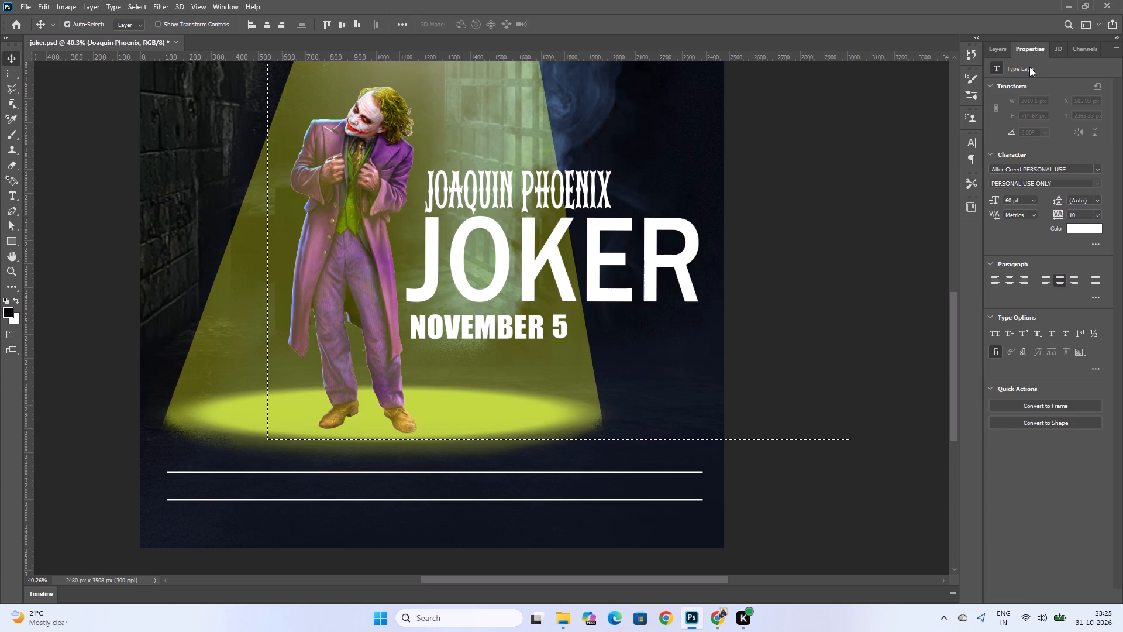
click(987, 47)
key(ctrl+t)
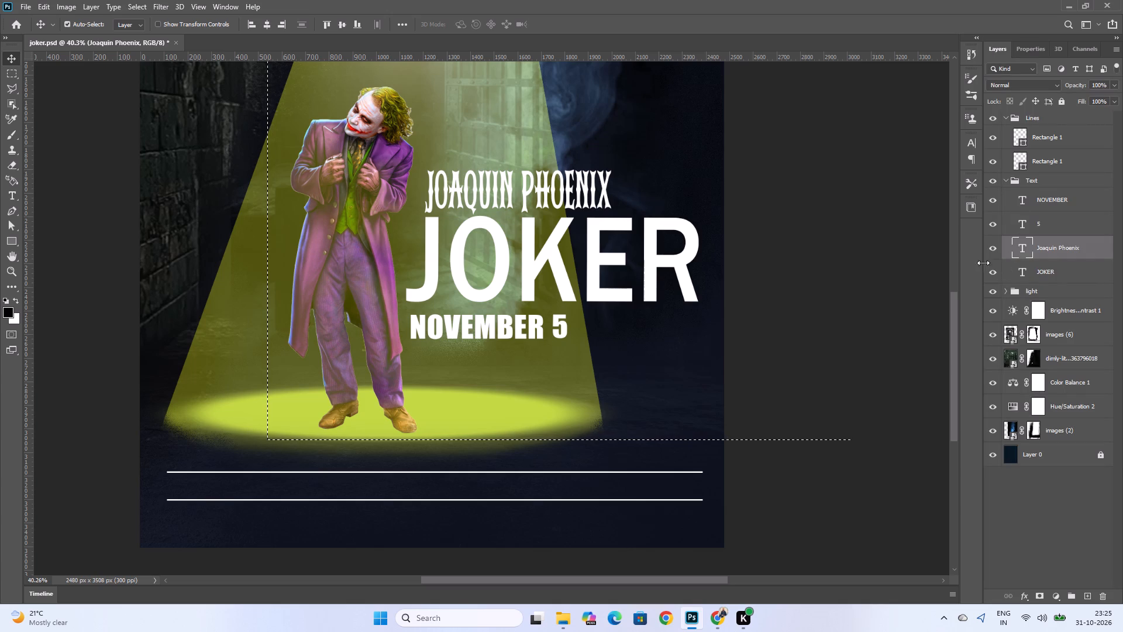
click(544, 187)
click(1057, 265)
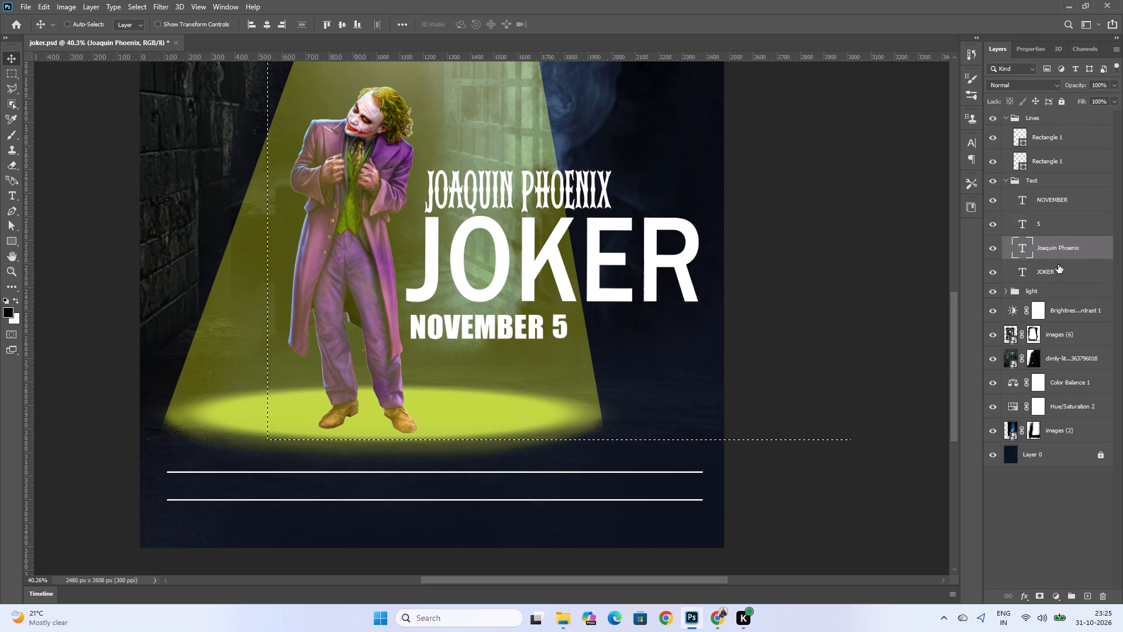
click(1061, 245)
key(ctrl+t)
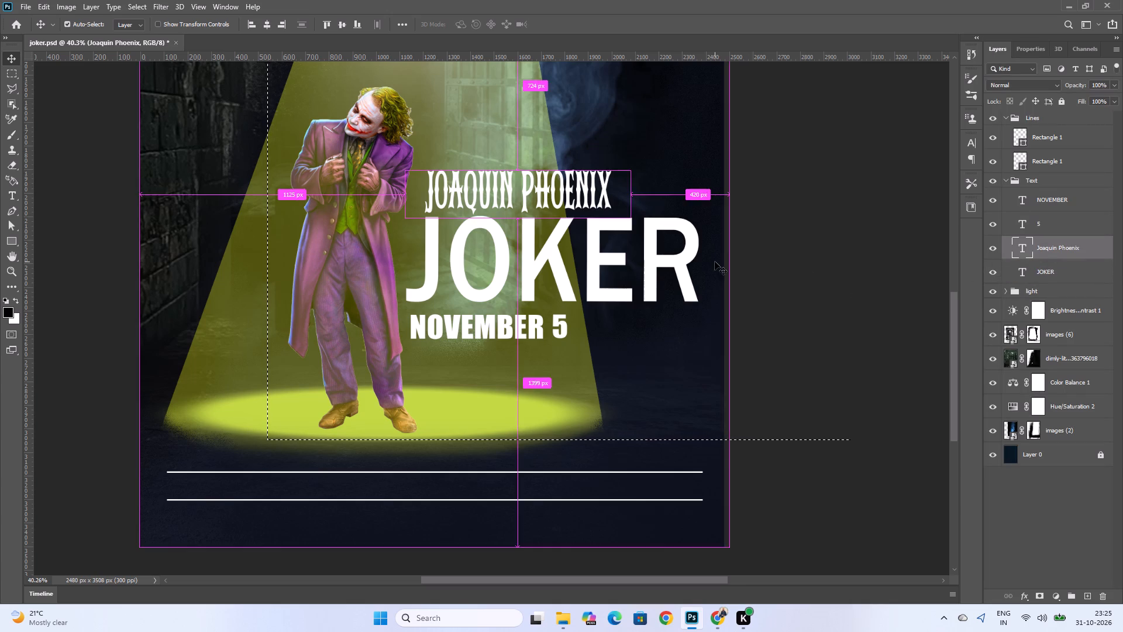
Undo the Joaquin Phoenix text's recent move, font and size changes, back to before the whole-canvas selection.
key(ctrl+z)
key(ctrl+z)
key(ctrl+z)
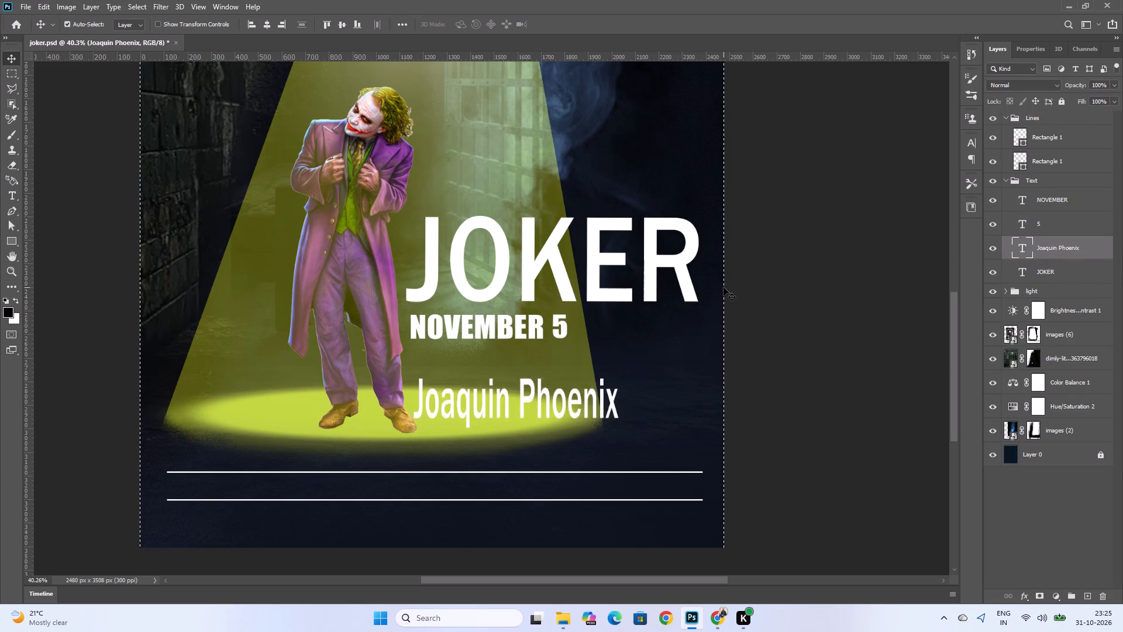
key(ctrl+z)
key(ctrl+z)
key(ctrl+z)
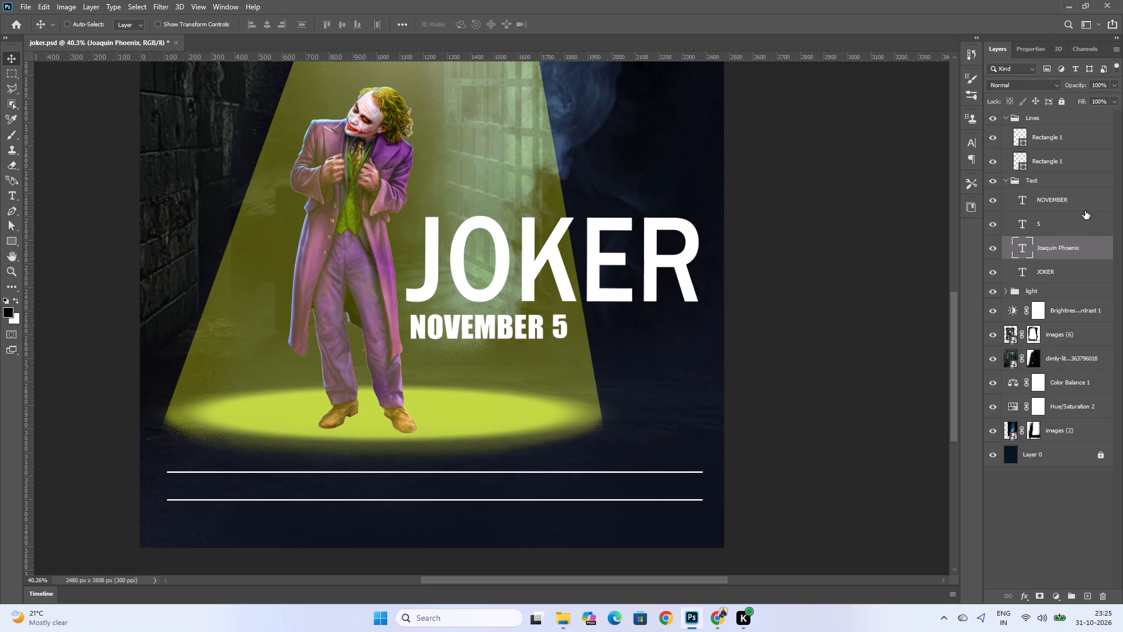
Set the Joaquin Phoenix text's font size to 60 pt.
click(1059, 250)
click(1026, 55)
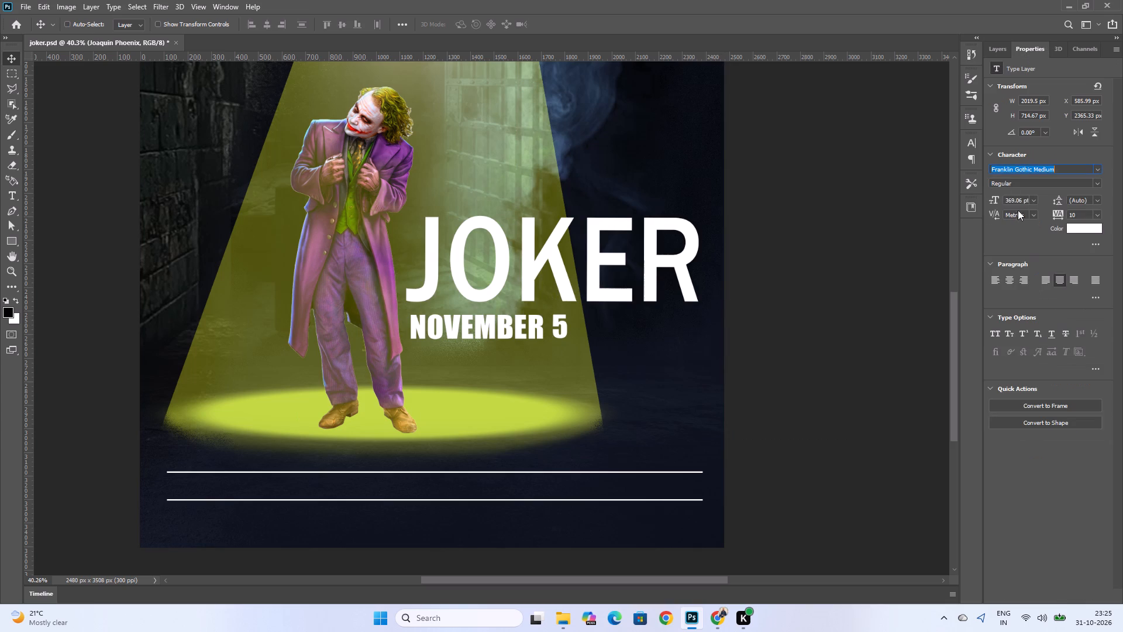
double_click(1017, 200)
text(60)
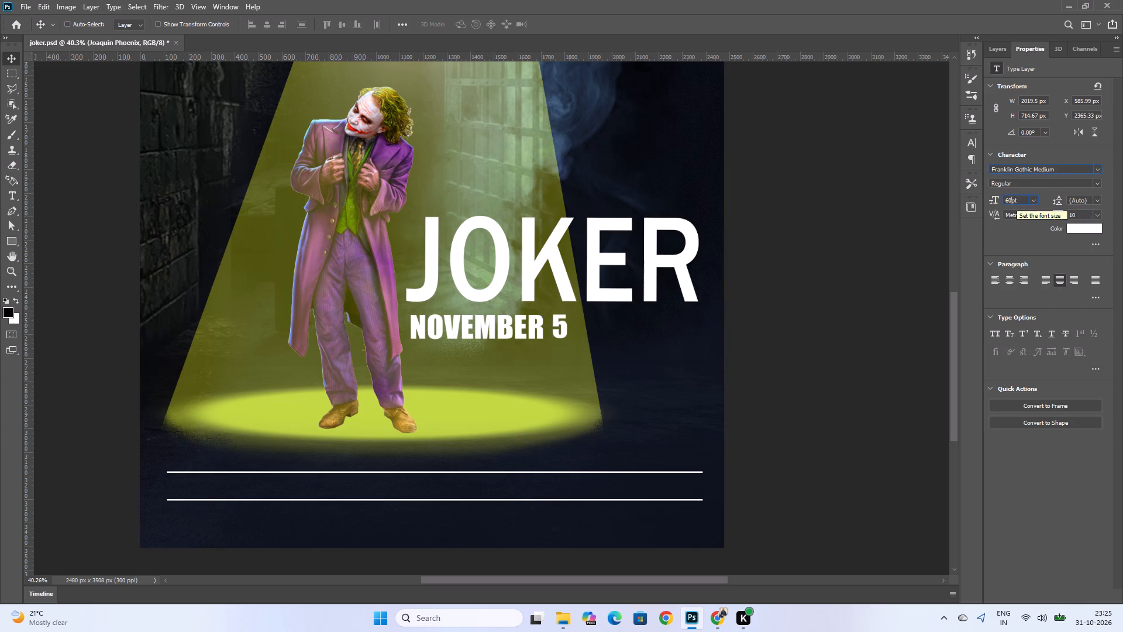
key(Return)
key(Return)
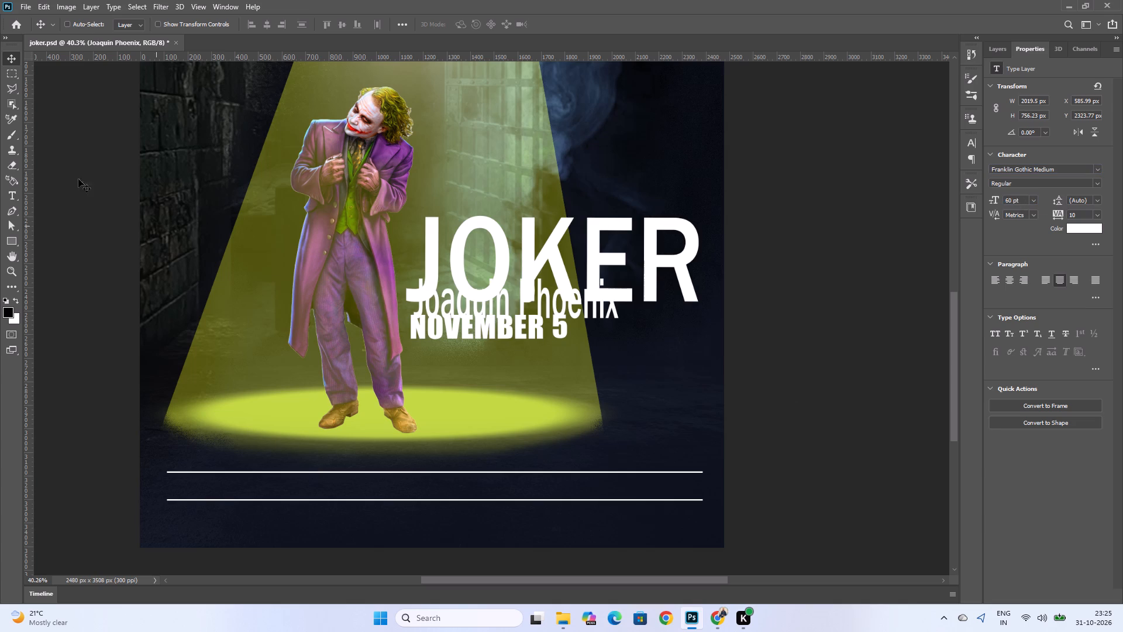
Move the Joaquin Phoenix text down below NOVEMBER 5, beside the Joker's shoes, using Free Transform.
click(1003, 49)
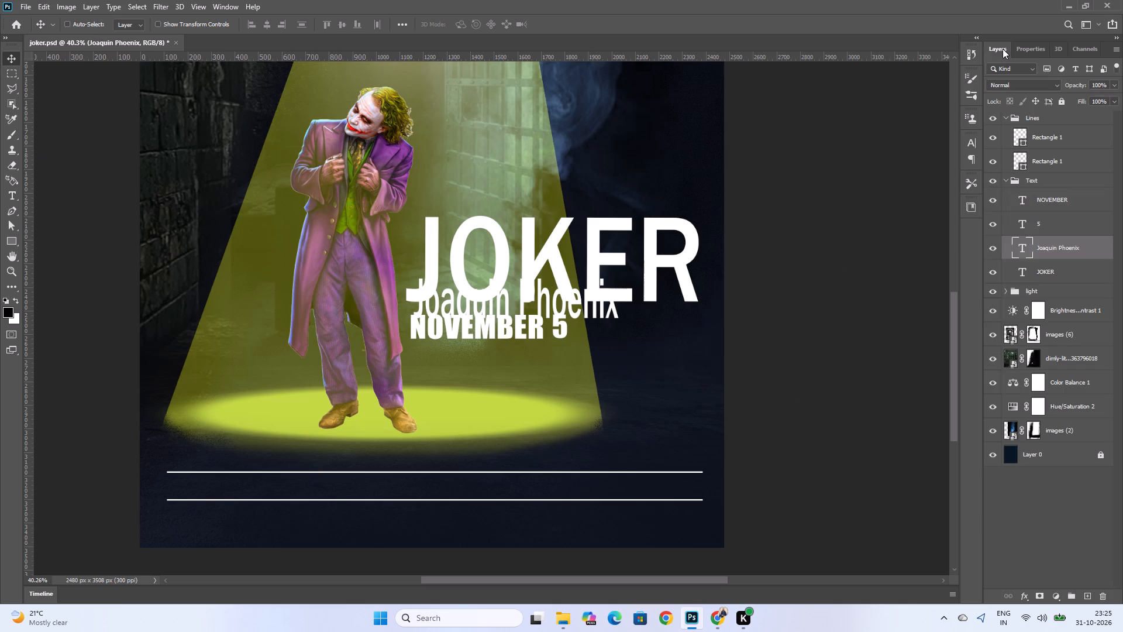
key(ctrl+t)
drag(588, 300, 588, 303)
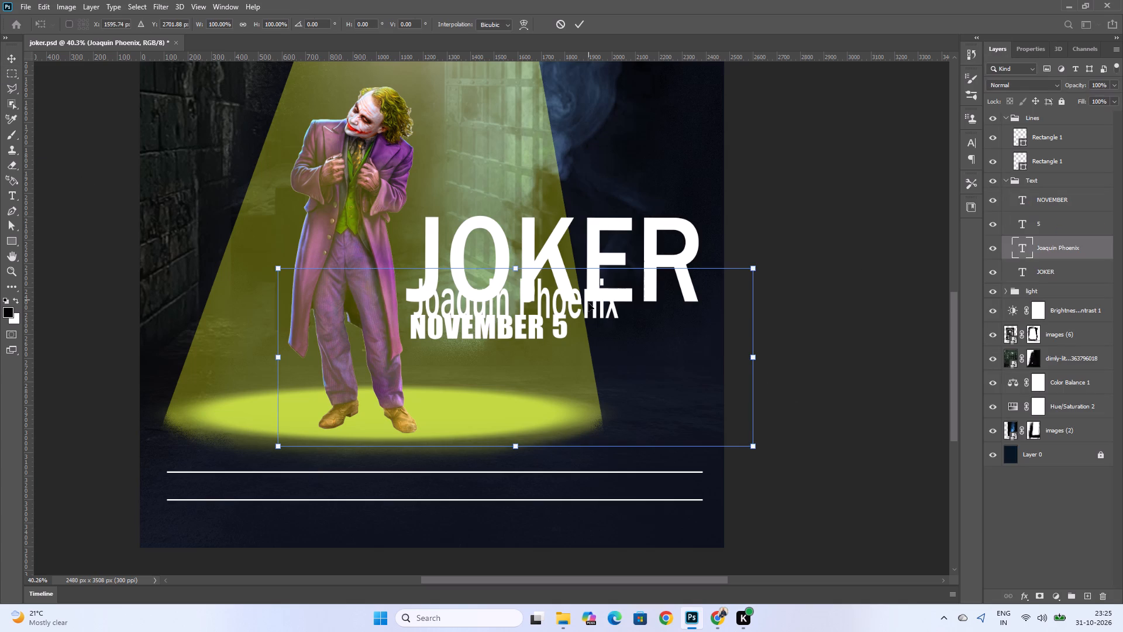
drag(588, 303, 586, 400)
click(1025, 47)
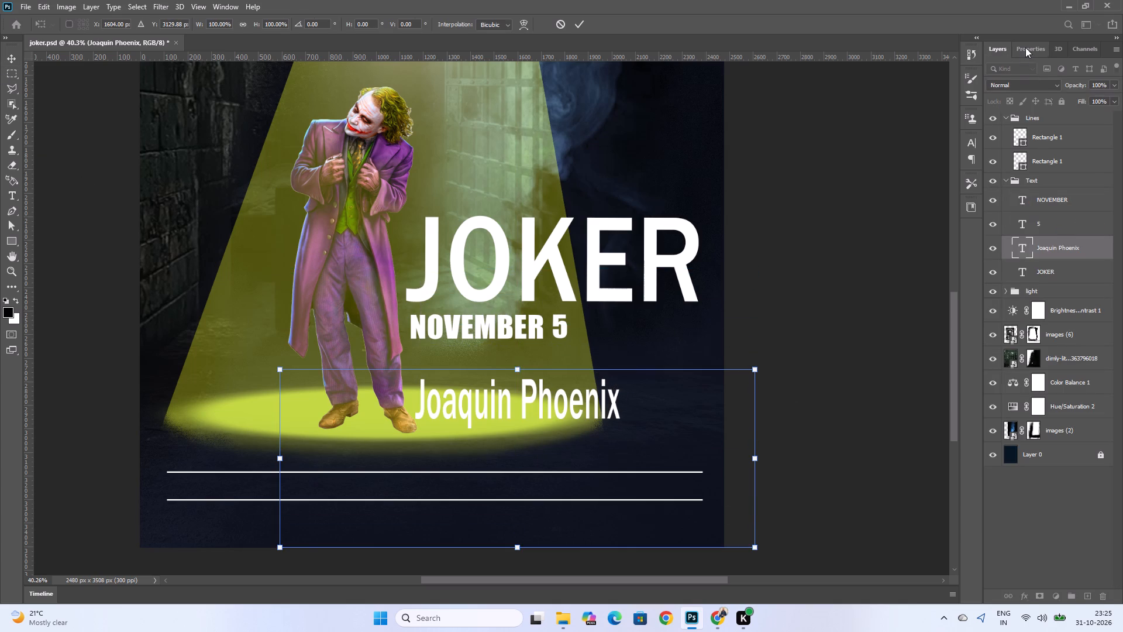
triple_click(575, 408)
Change the font of the entire Joaquin Phoenix text to Crimson Horror.
click(575, 408)
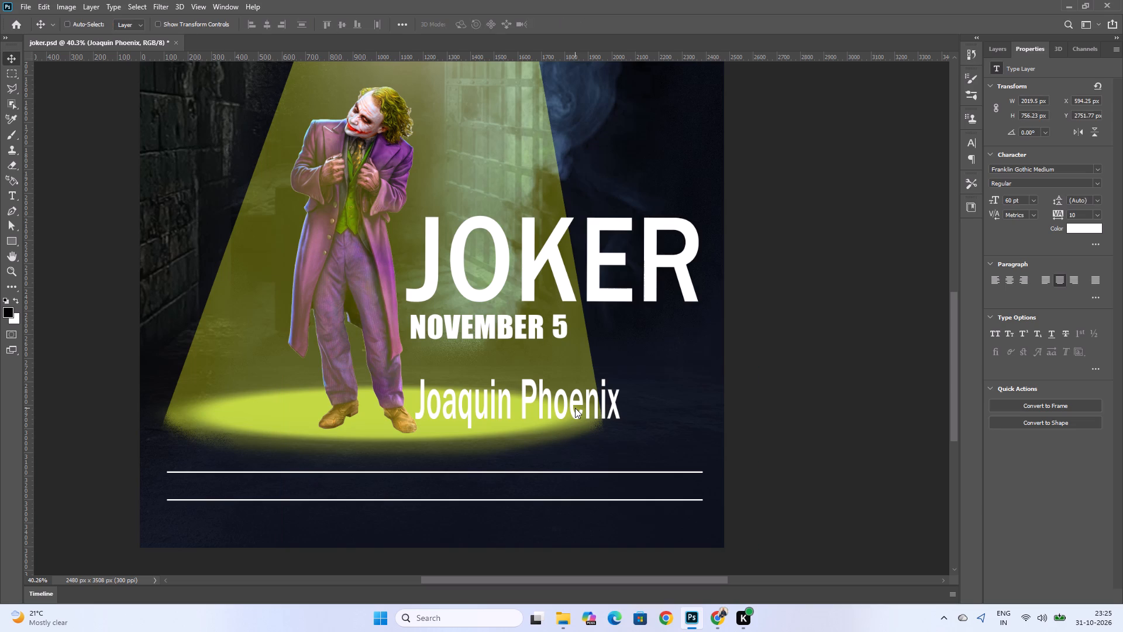
triple_click(576, 408)
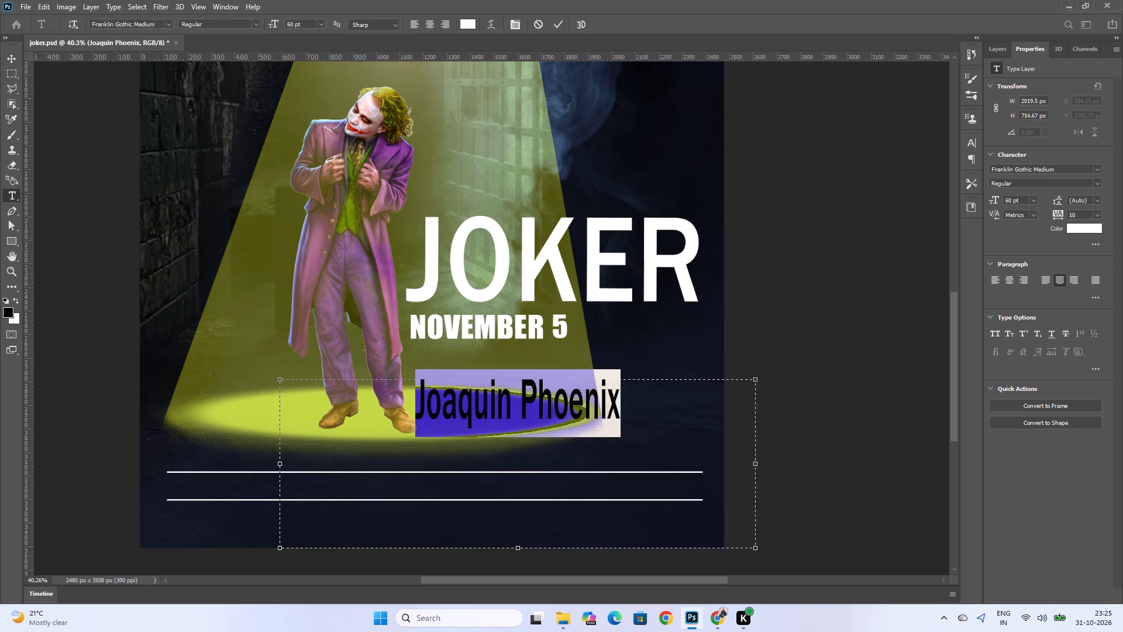
click(1098, 167)
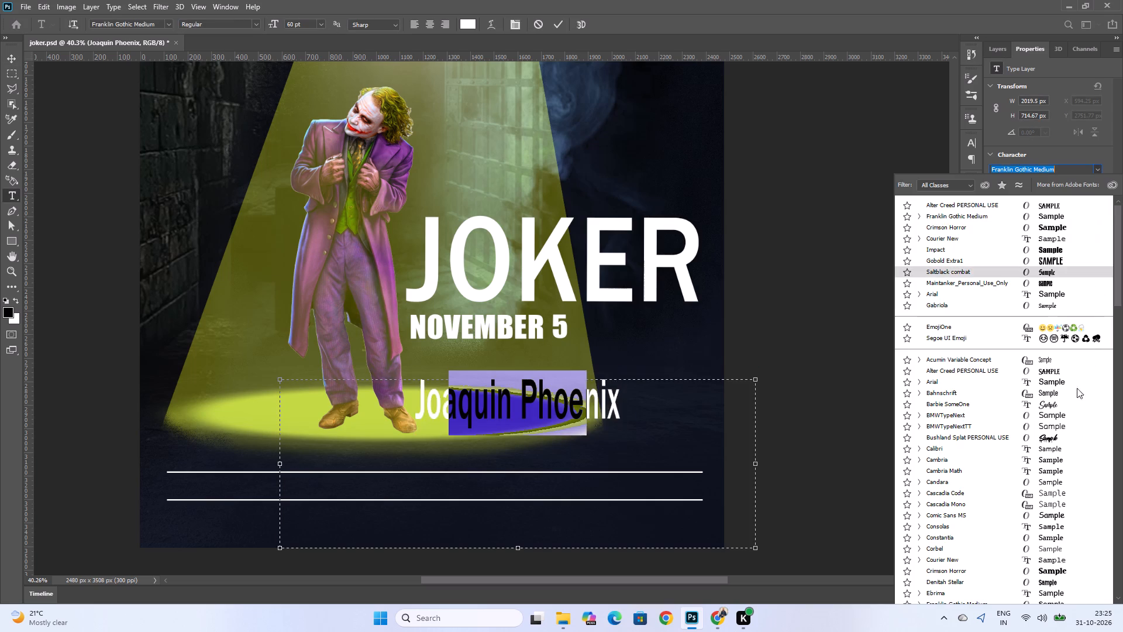
scroll(1053, 570, down, 3)
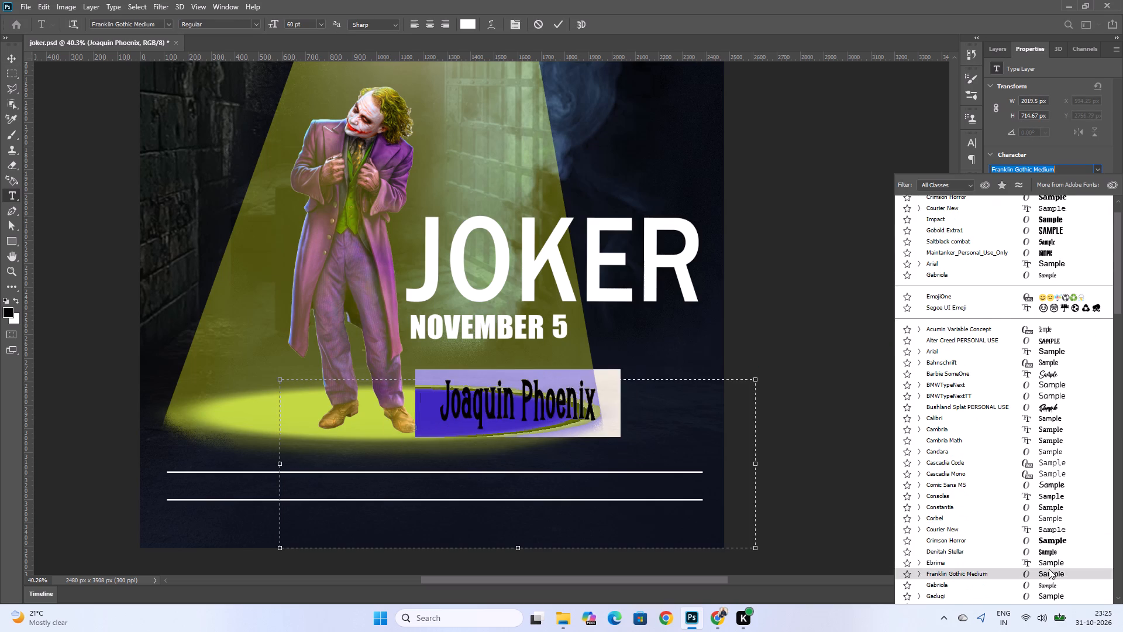
scroll(1049, 569, down, 4)
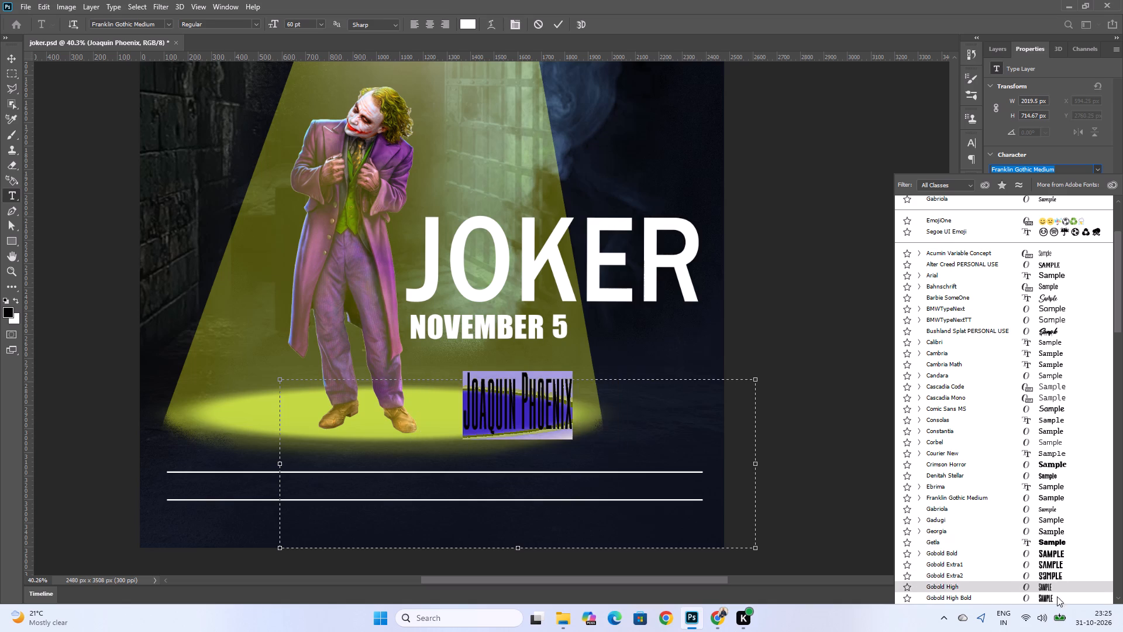
scroll(1052, 589, down, 3)
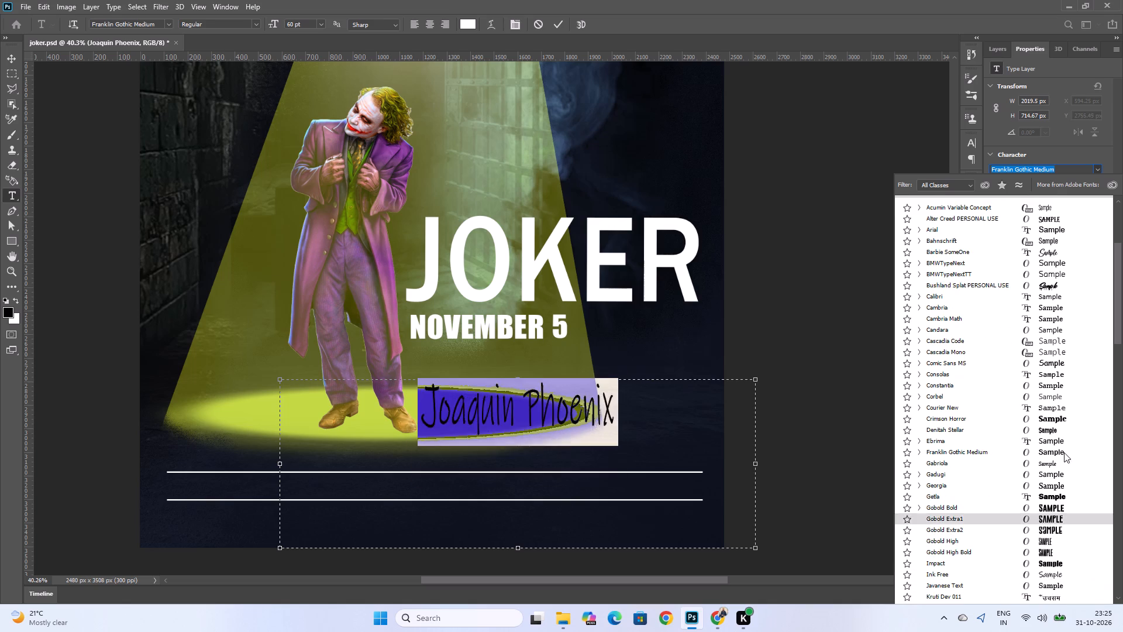
scroll(1043, 345, up, 7)
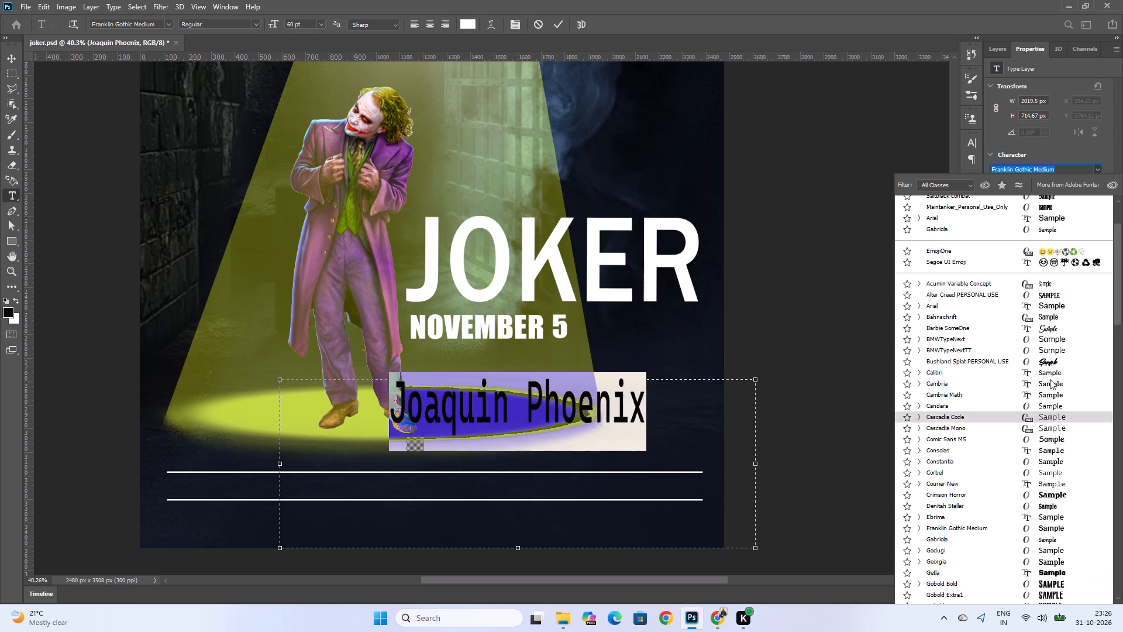
scroll(1050, 379, up, 2)
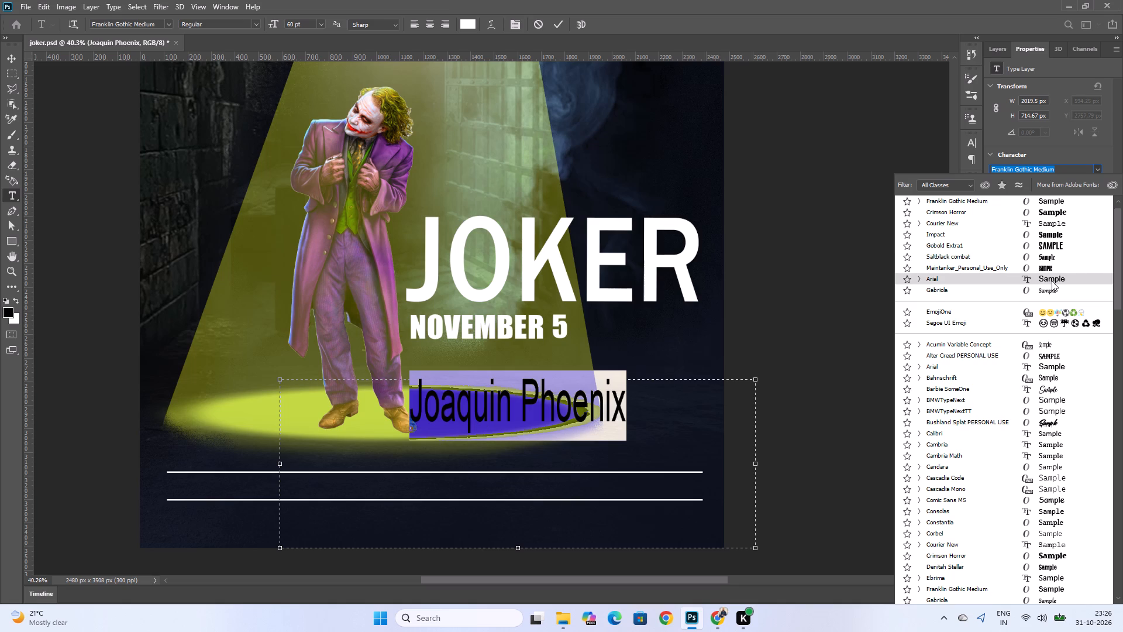
click(1059, 214)
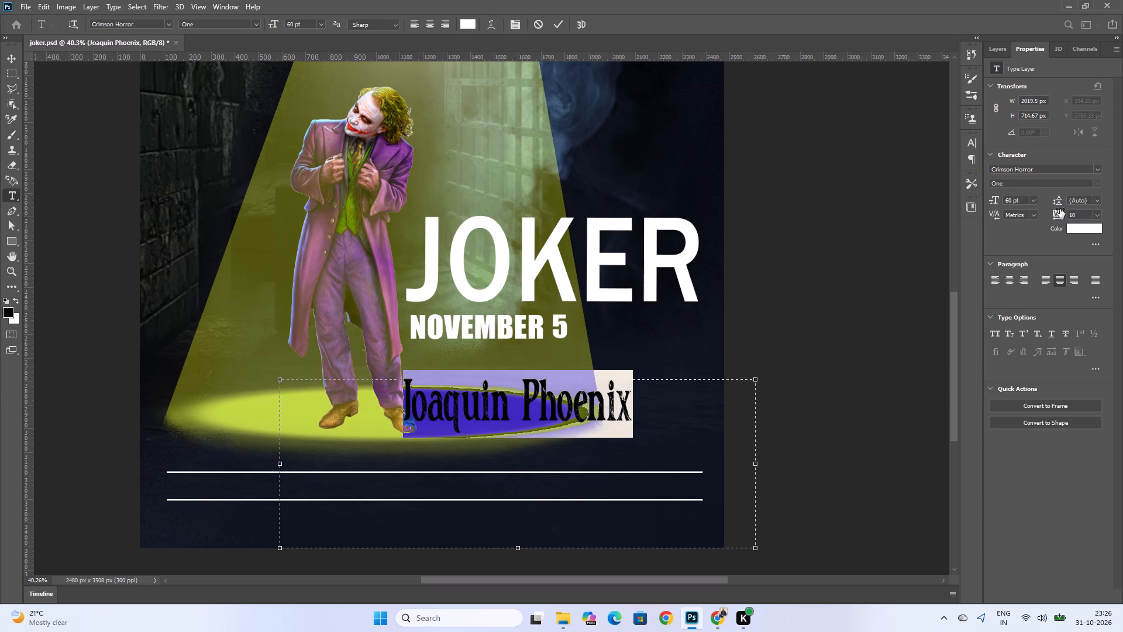
Increase the Joaquin Phoenix text's letter tracking to 510.
click(1057, 217)
drag(1057, 217, 1065, 217)
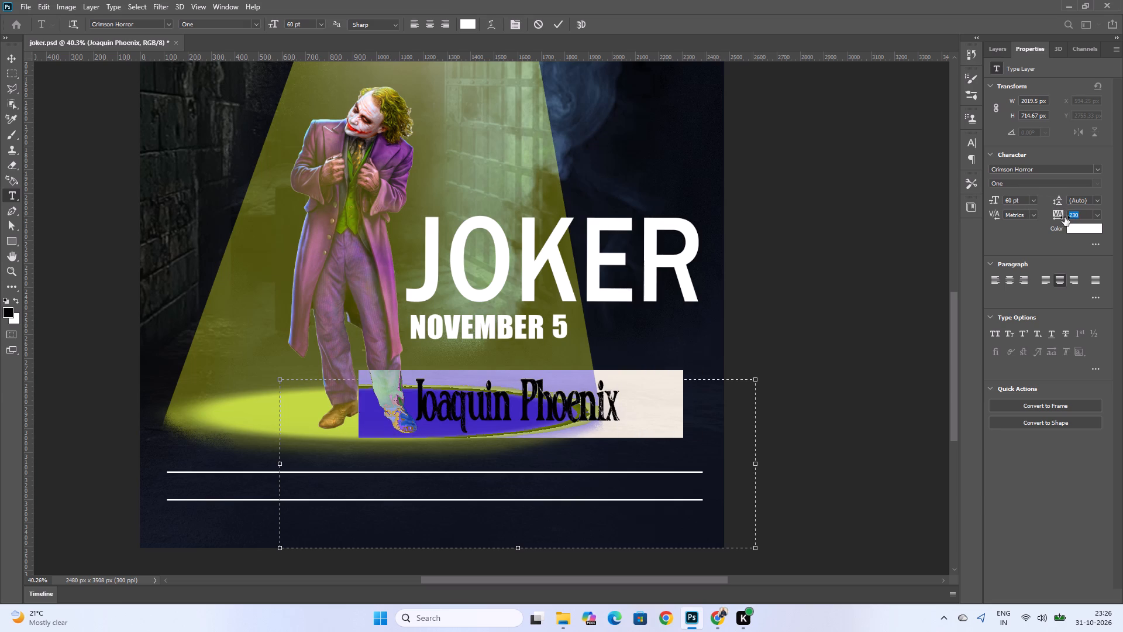
drag(1065, 217, 1072, 217)
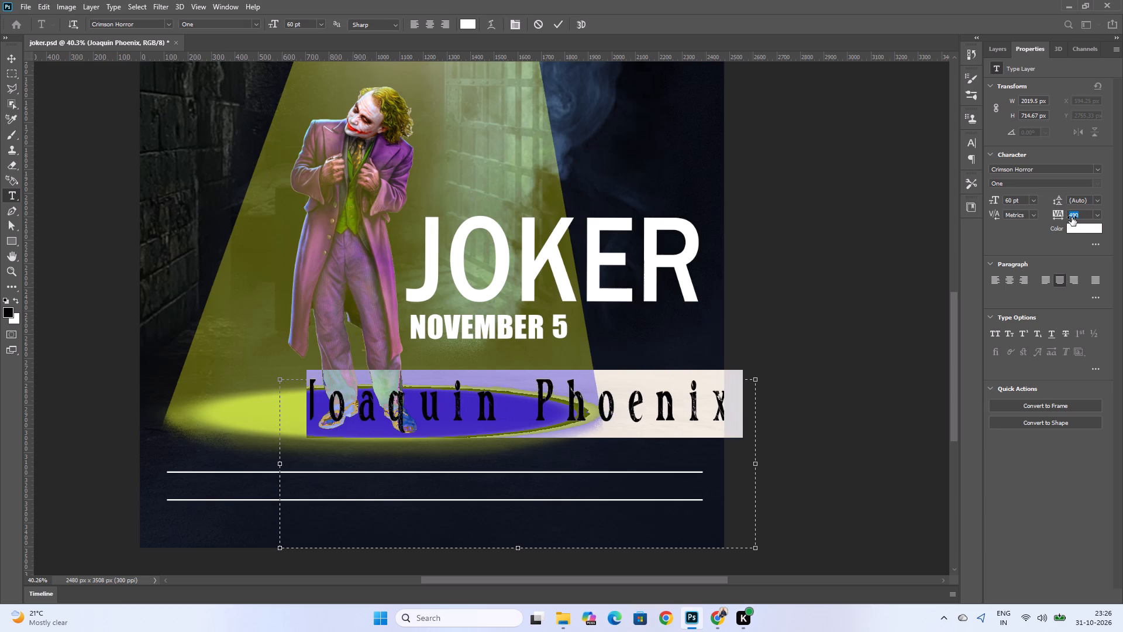
drag(1072, 217, 1072, 218)
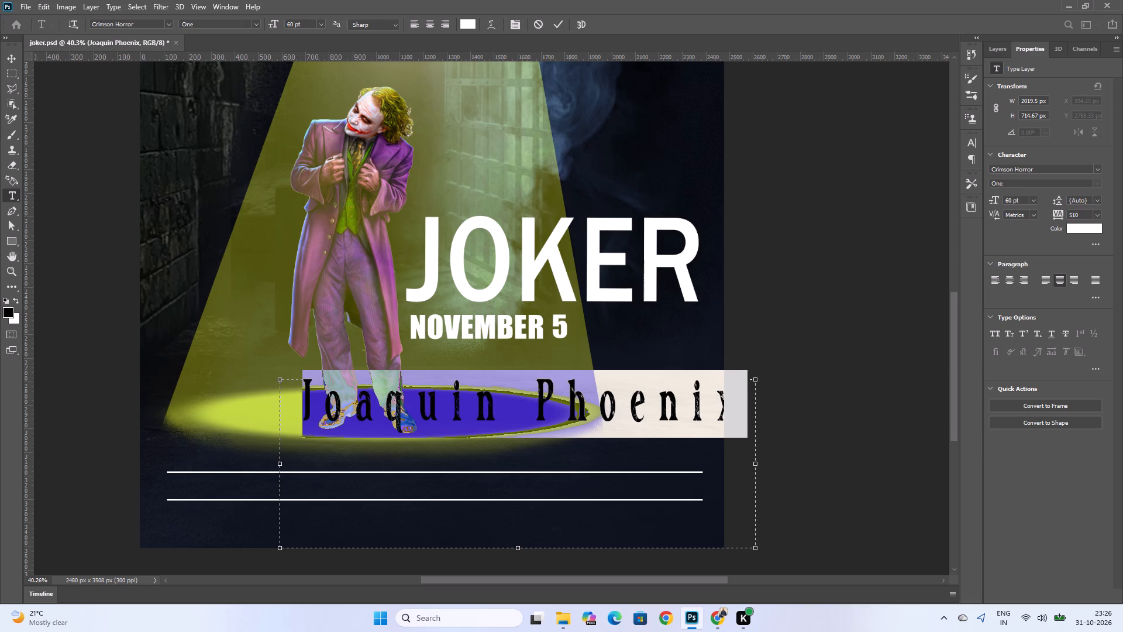
Set the Joaquin Phoenix text's leading to 6 pt.
click(1097, 200)
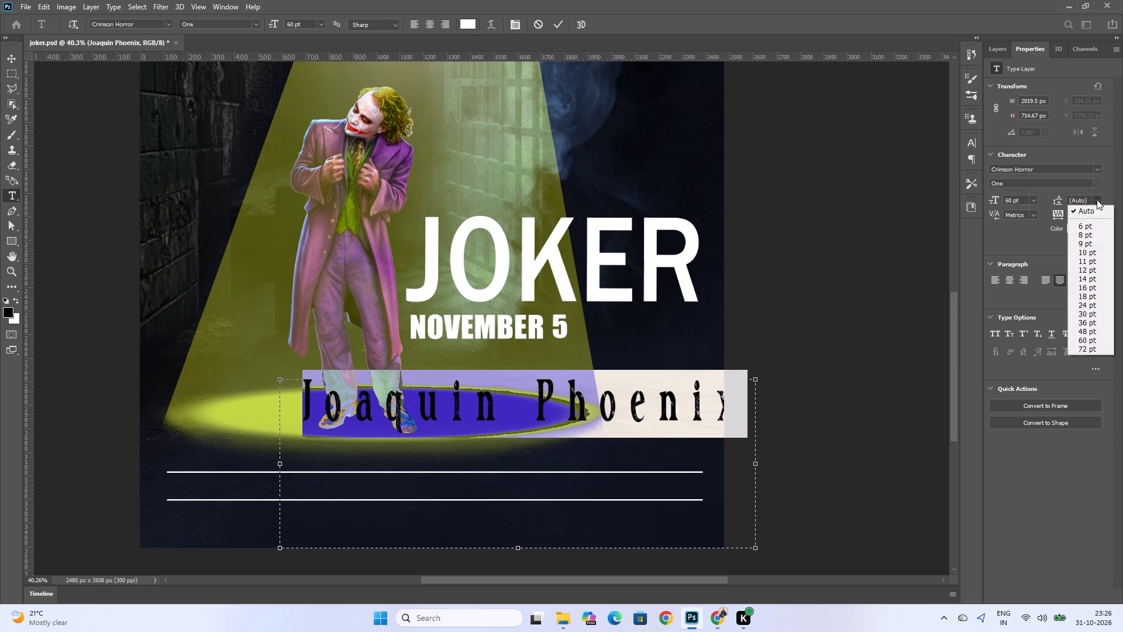
click(1091, 226)
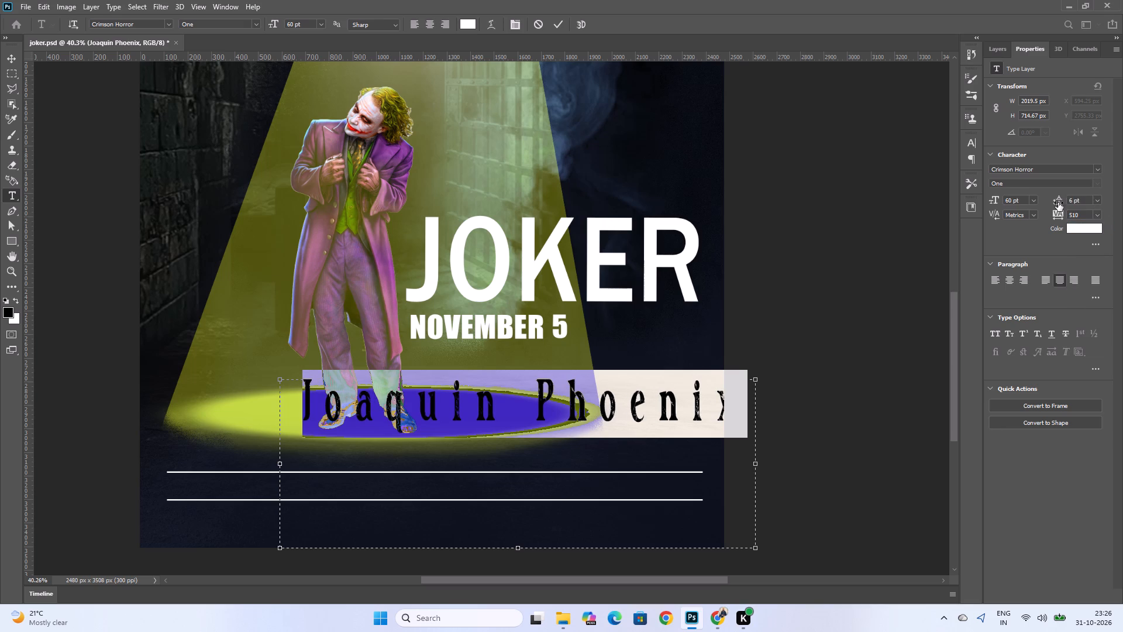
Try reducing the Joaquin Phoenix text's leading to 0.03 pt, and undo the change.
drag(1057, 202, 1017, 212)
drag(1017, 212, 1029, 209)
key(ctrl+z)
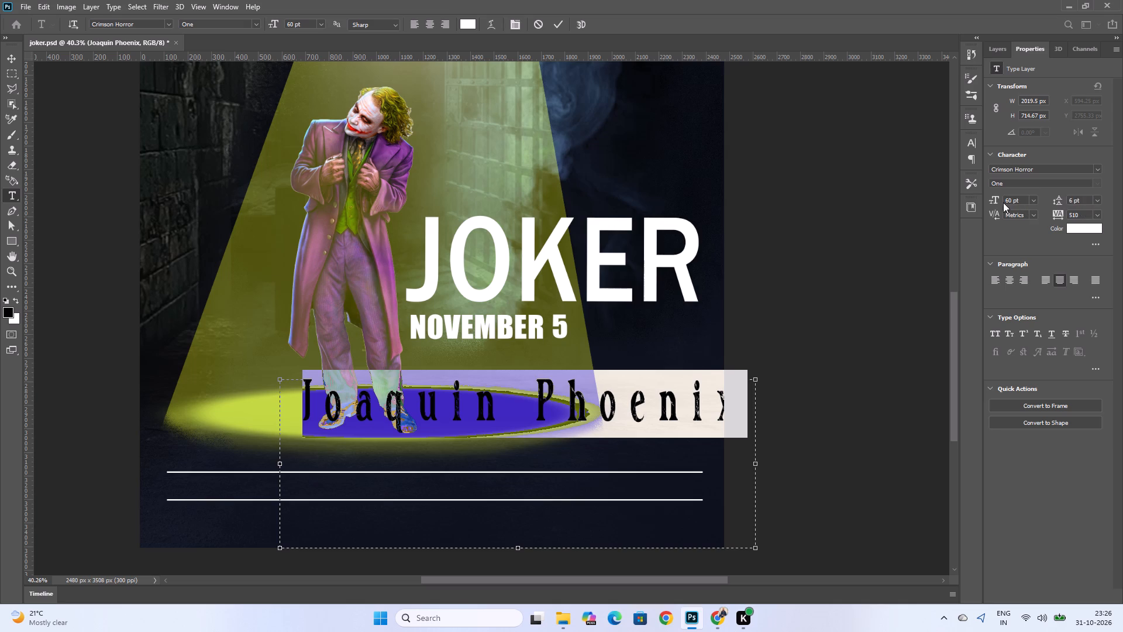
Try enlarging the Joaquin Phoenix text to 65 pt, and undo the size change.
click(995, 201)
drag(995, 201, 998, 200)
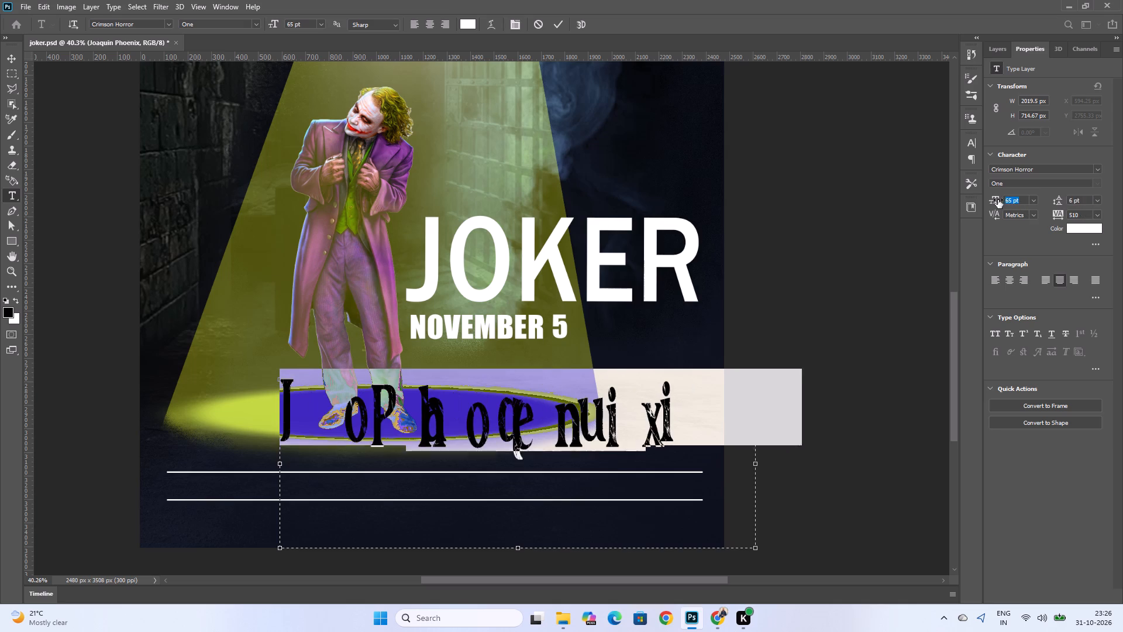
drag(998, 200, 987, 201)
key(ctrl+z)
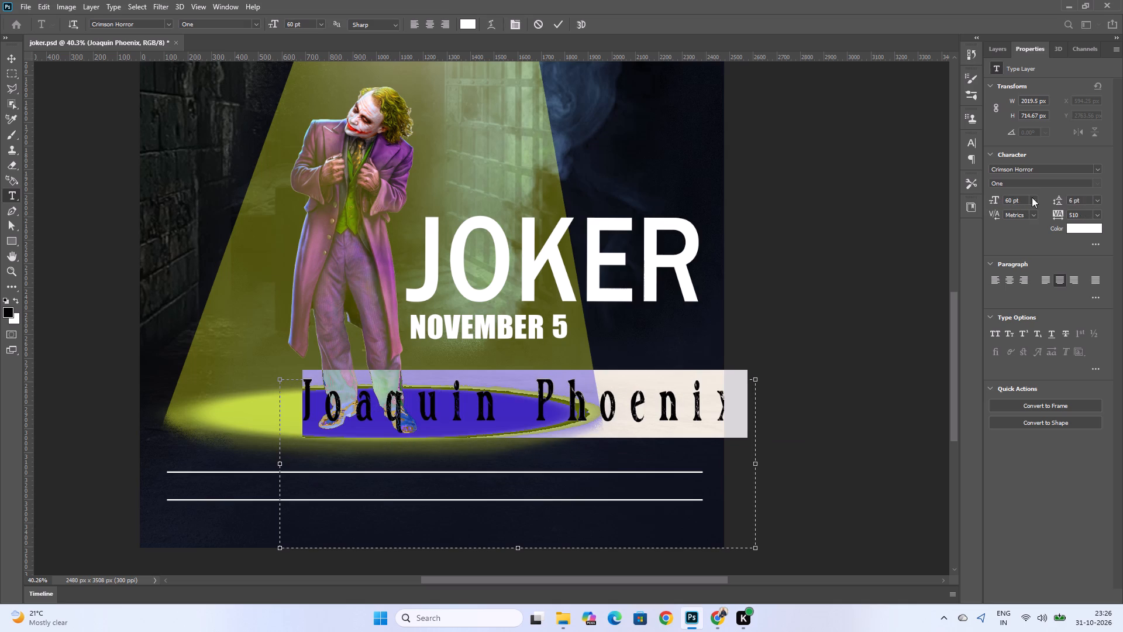
Apply All Caps to the Joaquin Phoenix text.
click(990, 334)
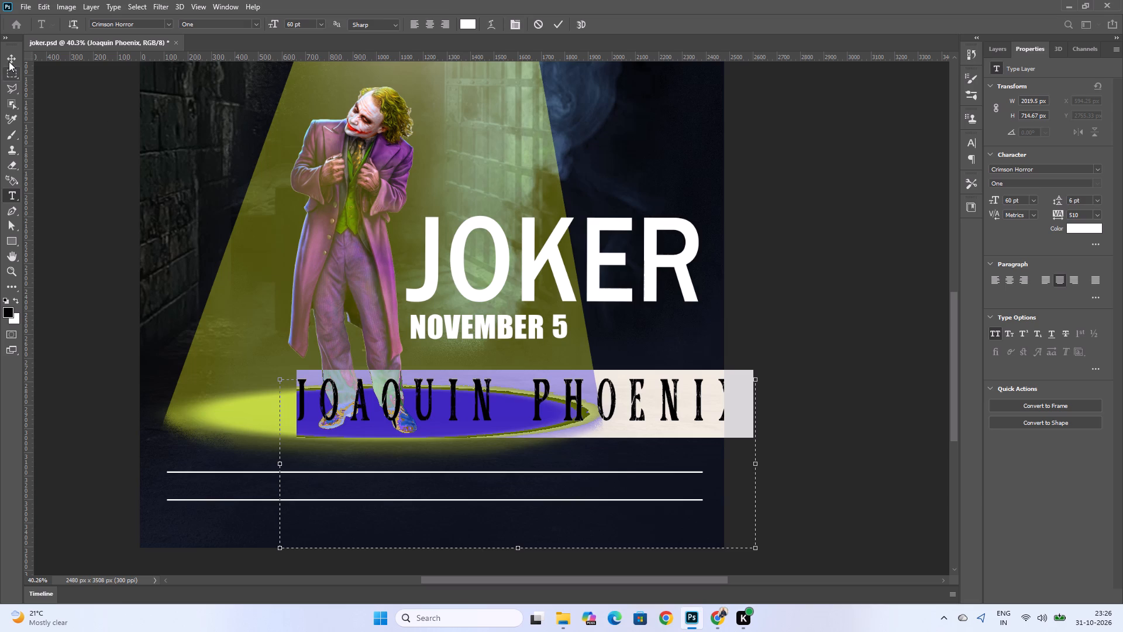
Move the JOAQUIN PHOENIX text up to the upper edge of the JOKER title.
click(8, 60)
drag(431, 400, 360, 367)
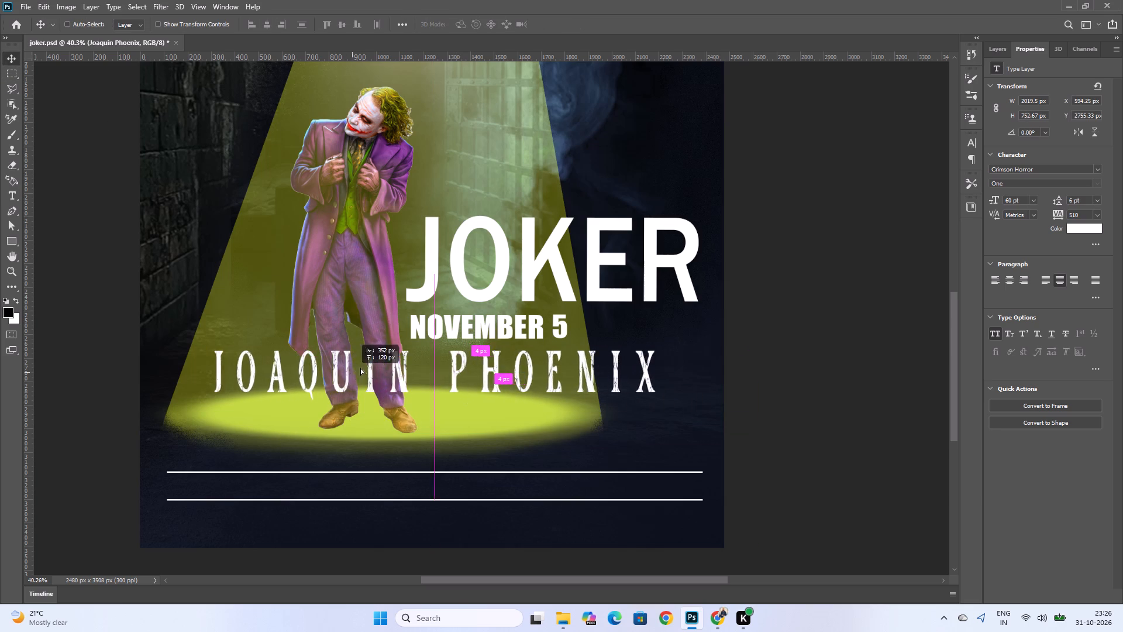
drag(360, 367, 415, 214)
Shorten the JOAQUIN PHOENIX text box to about 268 px high so it fits its single line.
key(ctrl+t)
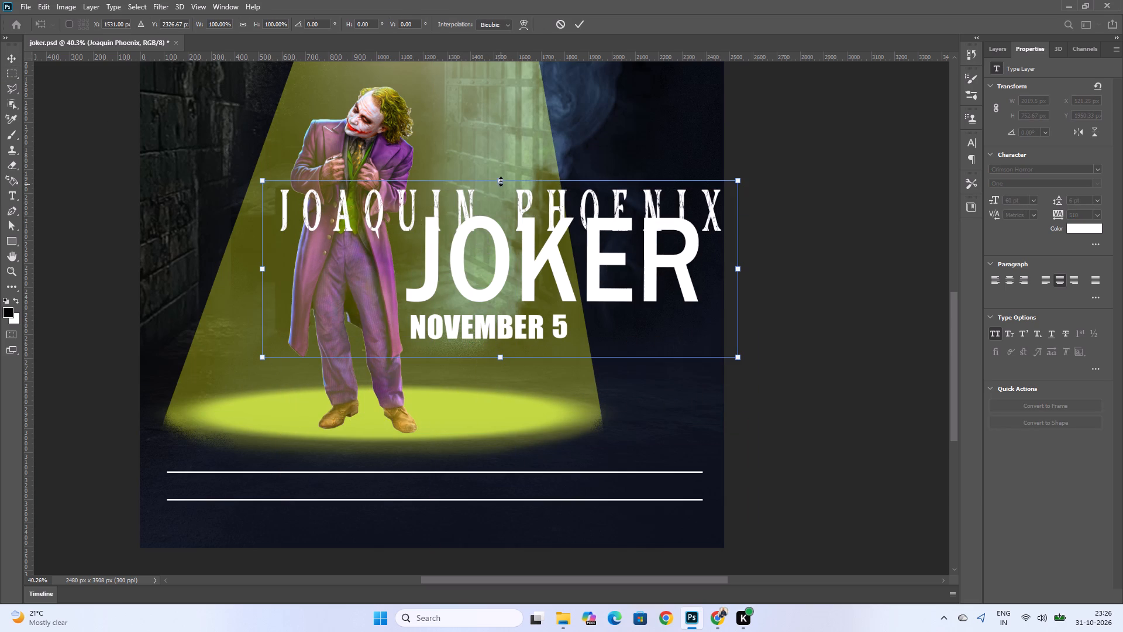
triple_click(499, 205)
triple_click(439, 215)
click(439, 215)
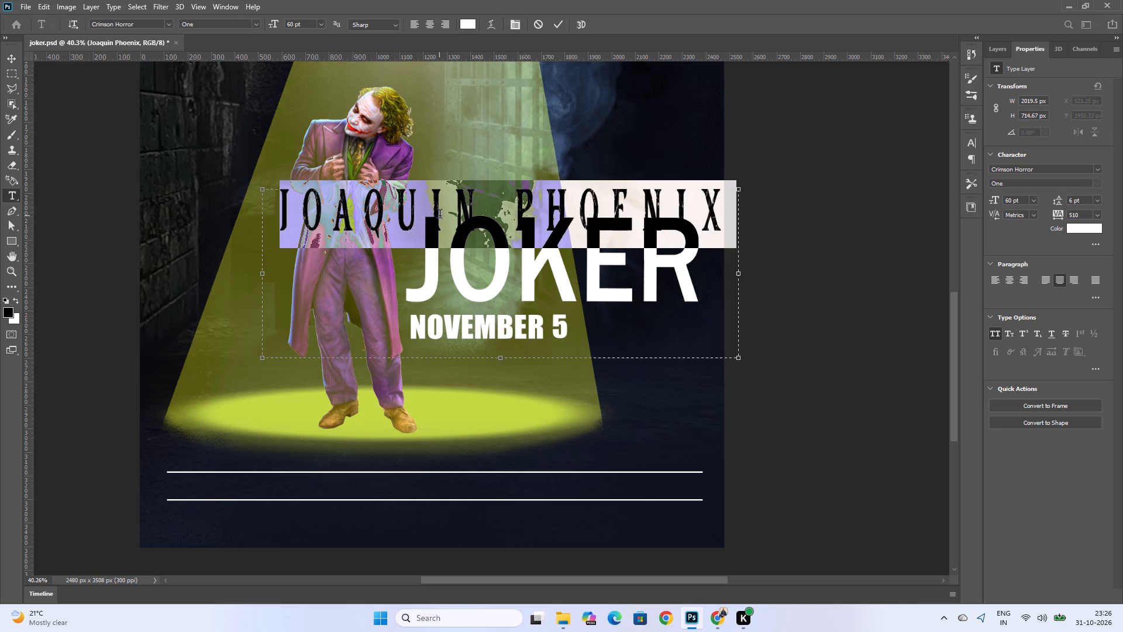
drag(500, 360, 497, 250)
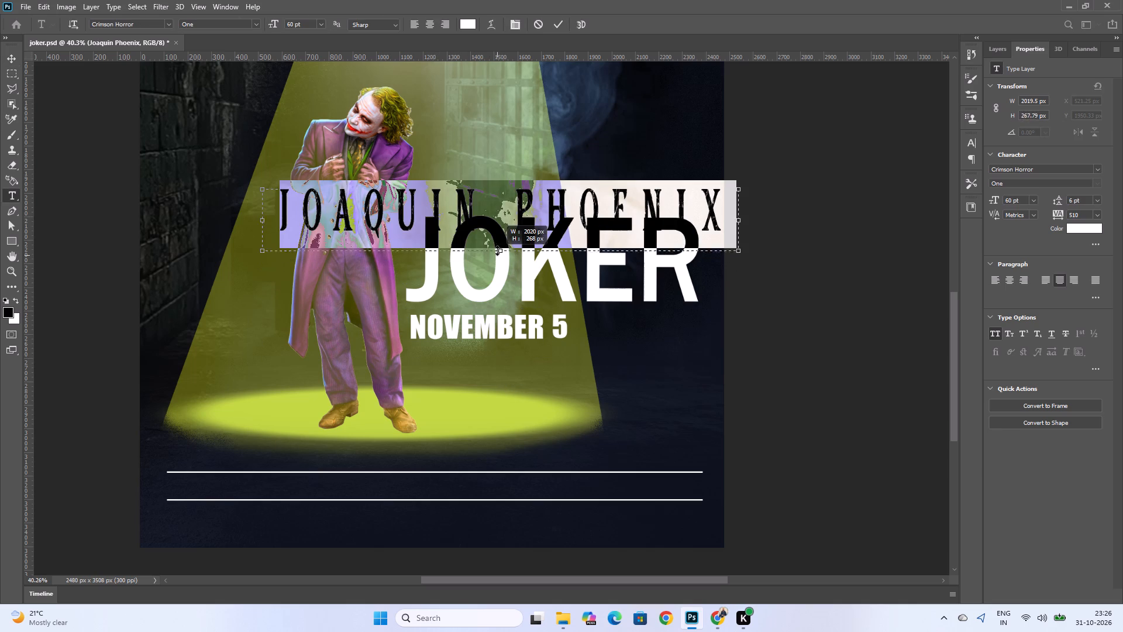
drag(497, 250, 497, 248)
click(15, 60)
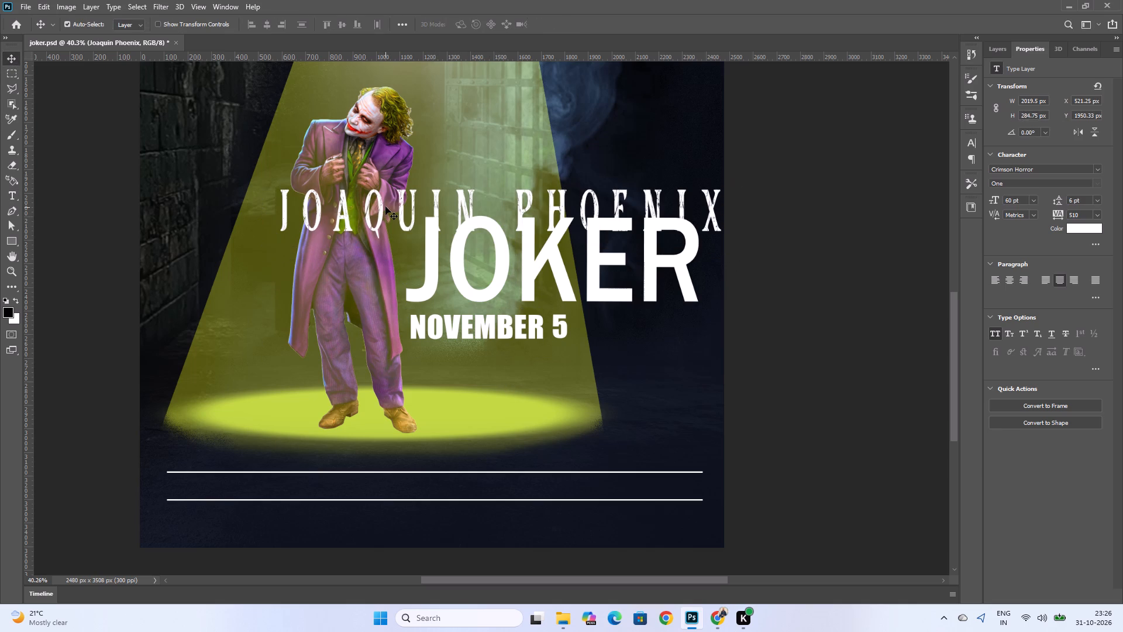
Scale the JOAQUIN PHOENIX text to about 59% with Free Transform and place it directly above the JOKER title.
key(ctrl+t)
shift+drag(260, 246, 290, 236)
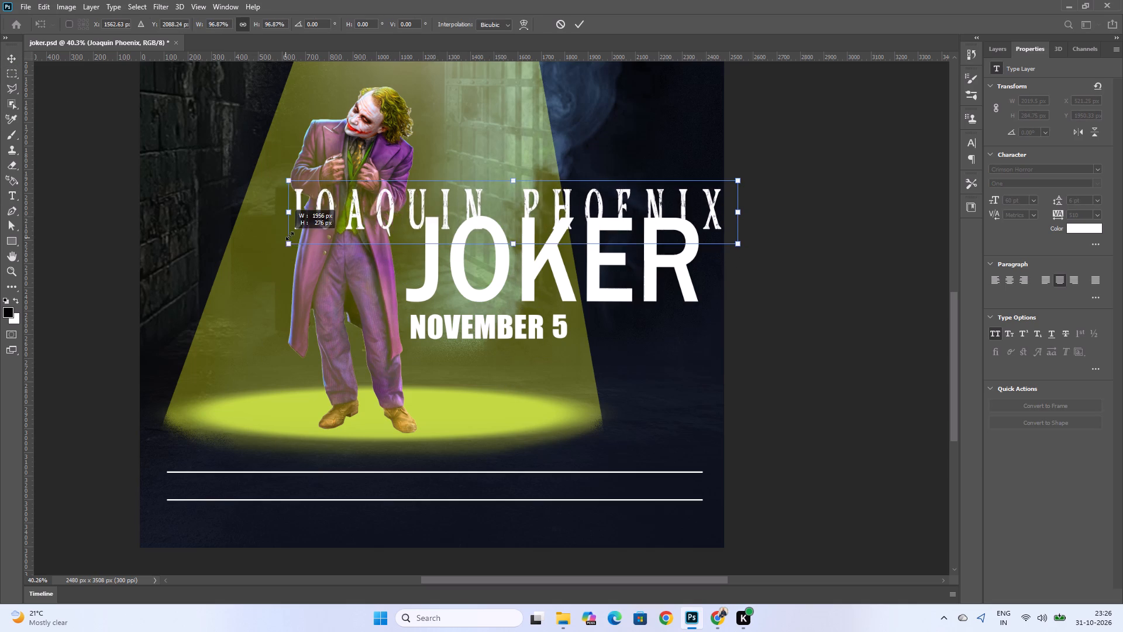
shift+drag(290, 236, 454, 196)
drag(581, 199, 543, 201)
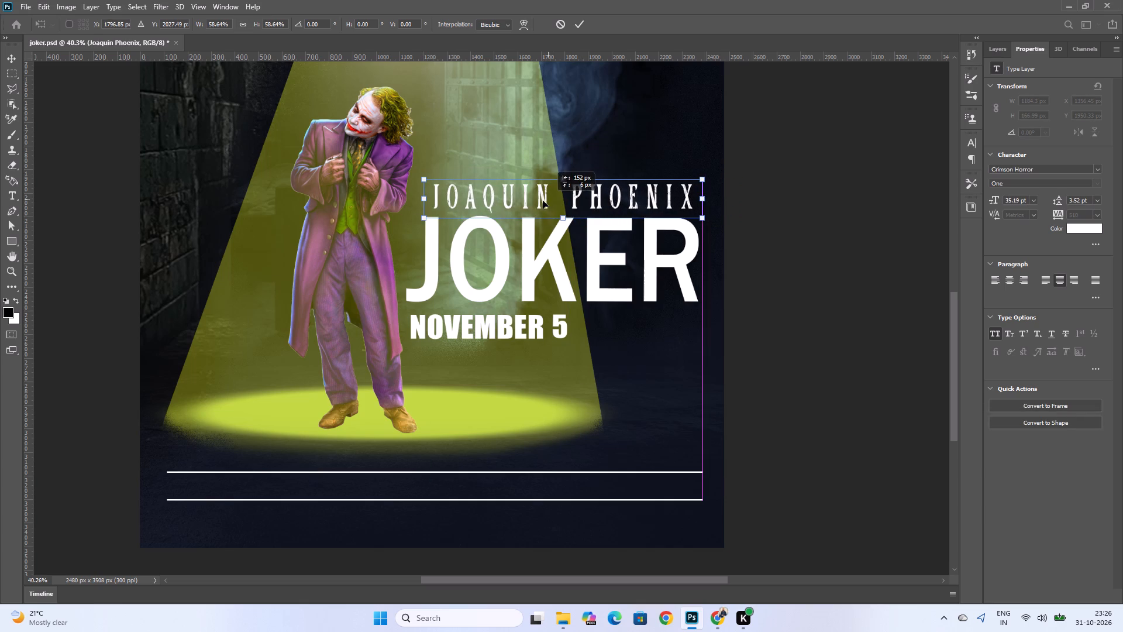
drag(543, 201, 539, 202)
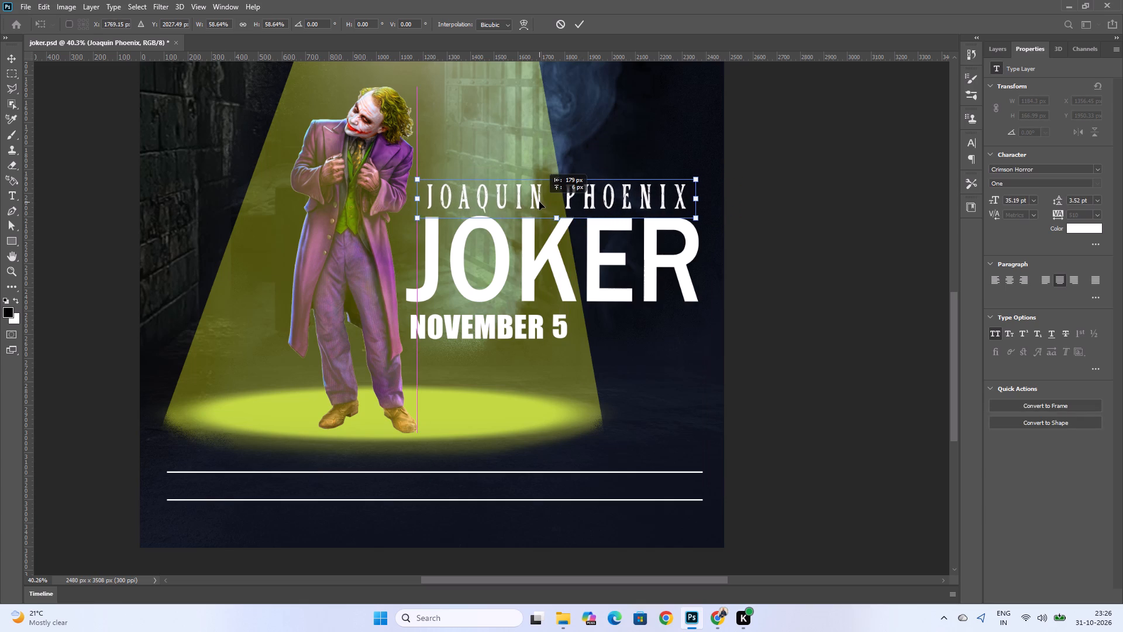
drag(539, 202, 539, 202)
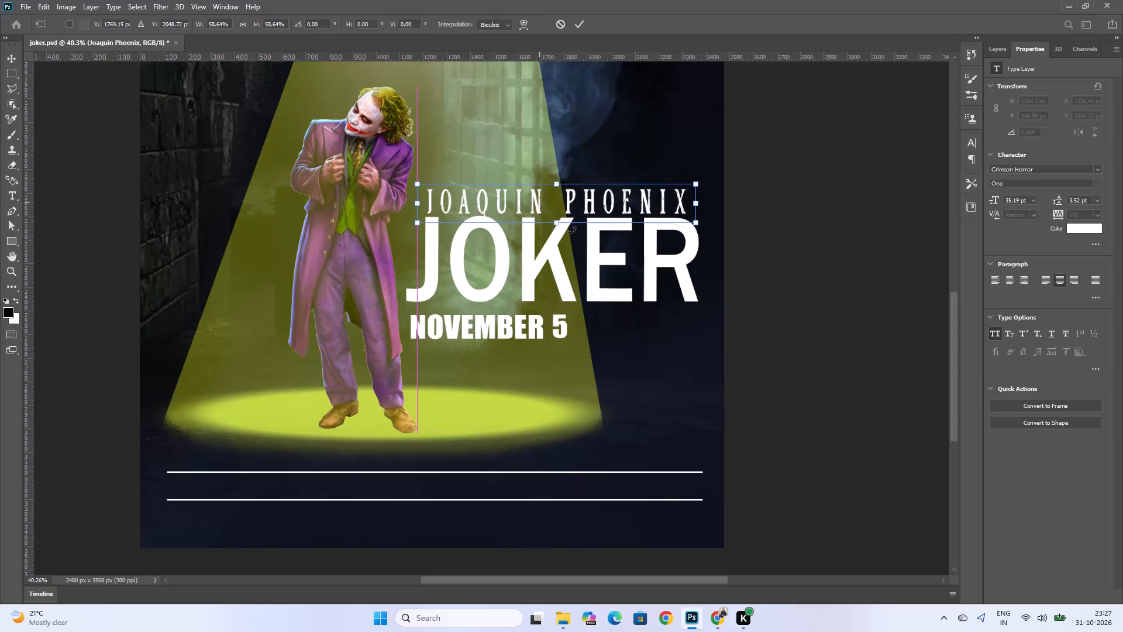
Examine the whole poster layout and compare its text placement with the reference Joker posters in Chrome.
alt+scroll(621, 348, down, 5)
alt+scroll(612, 470, up, 2)
alt+scroll(612, 454, down, 5)
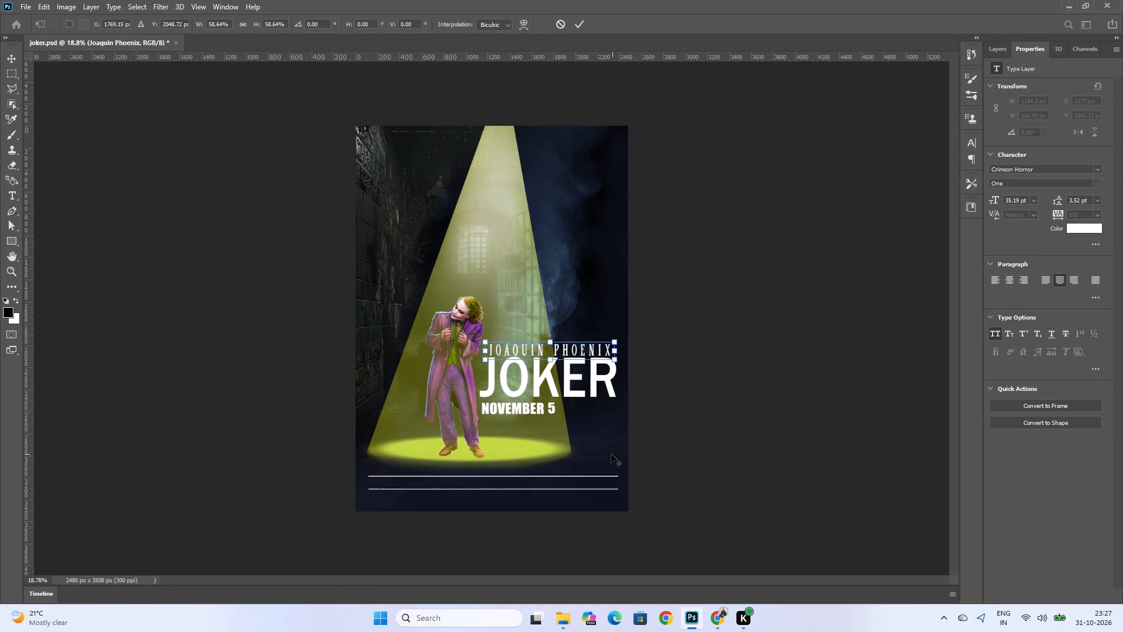
alt+scroll(600, 442, down, 3)
alt+scroll(565, 410, up, 2)
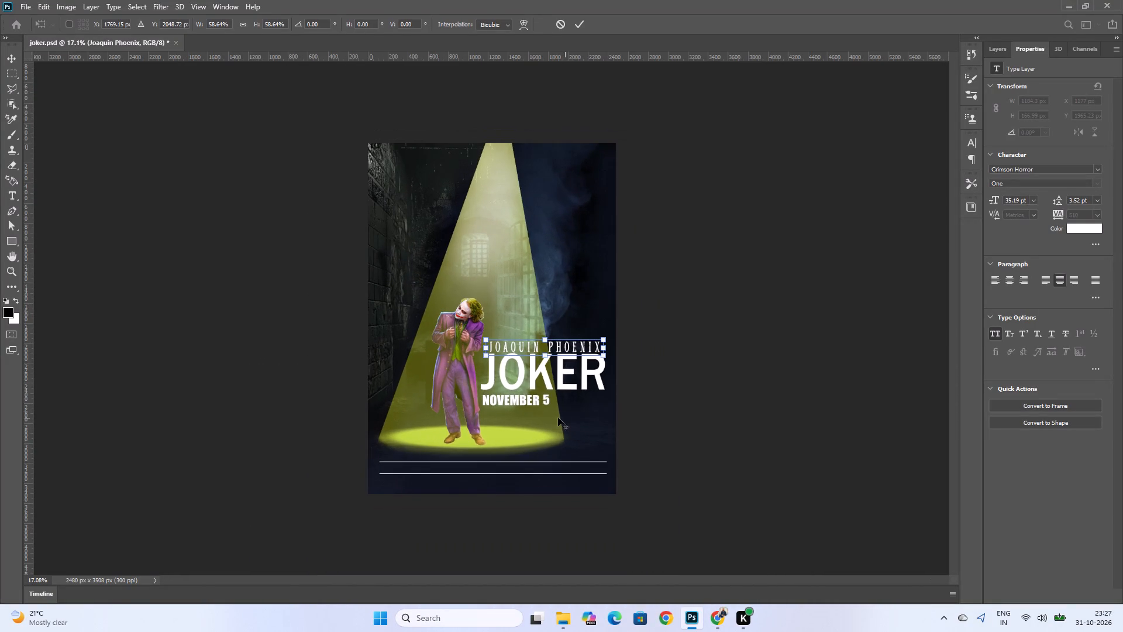
click(712, 621)
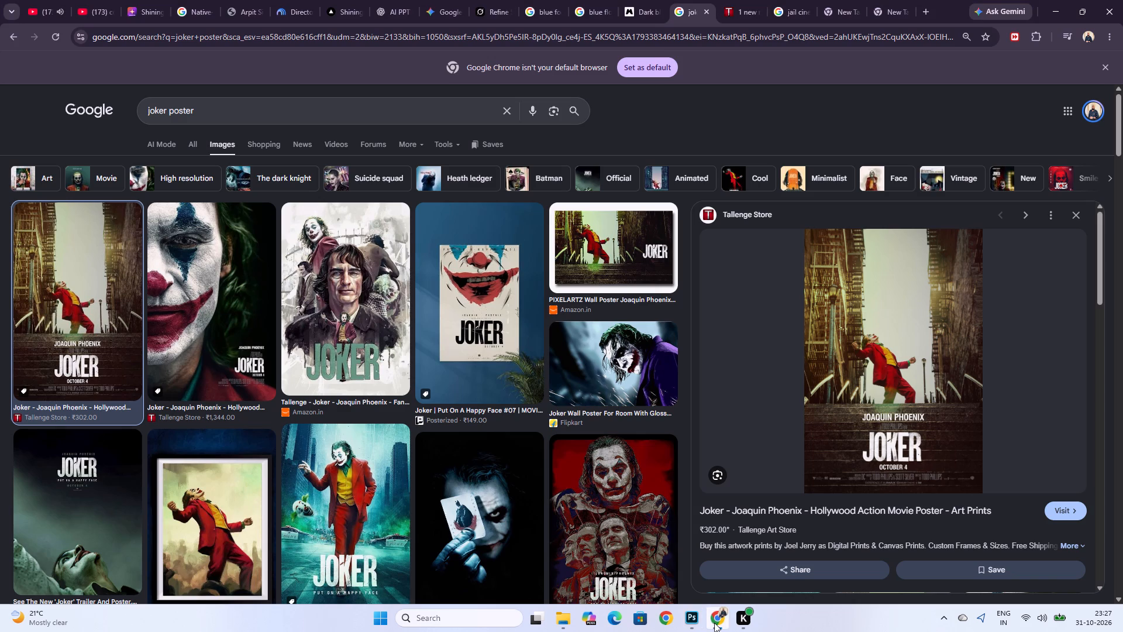
click(724, 624)
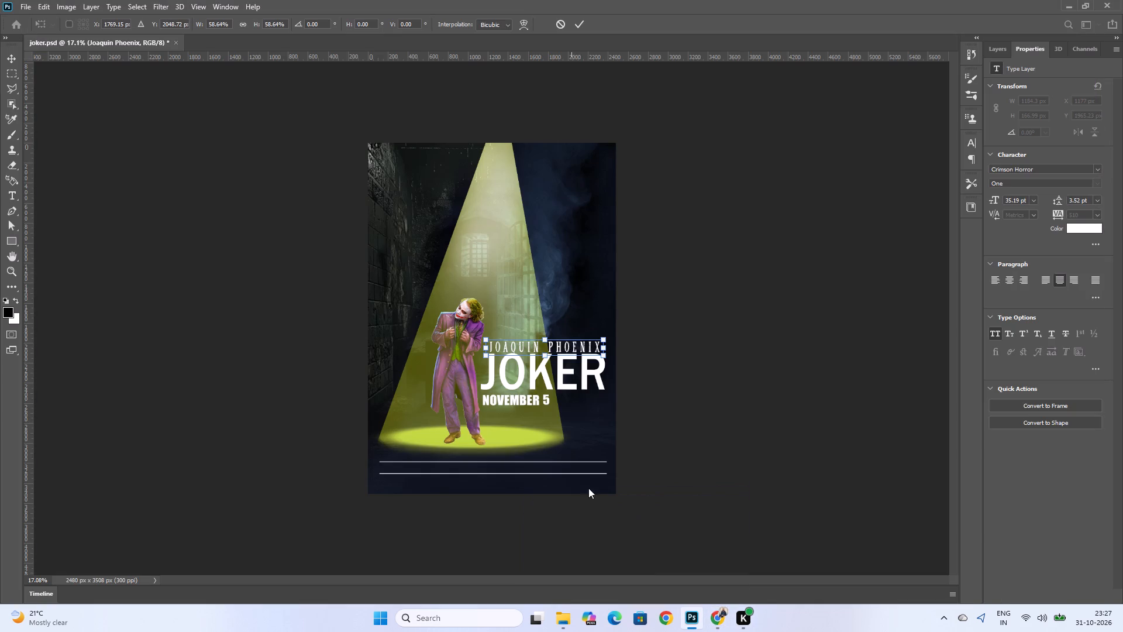
click(712, 621)
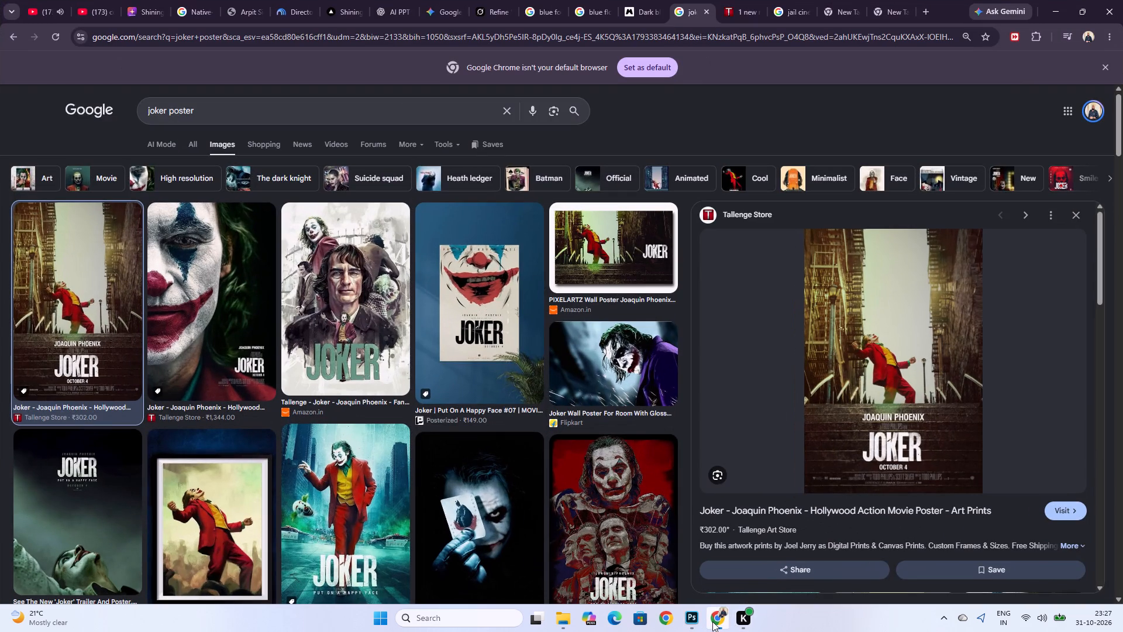
click(712, 621)
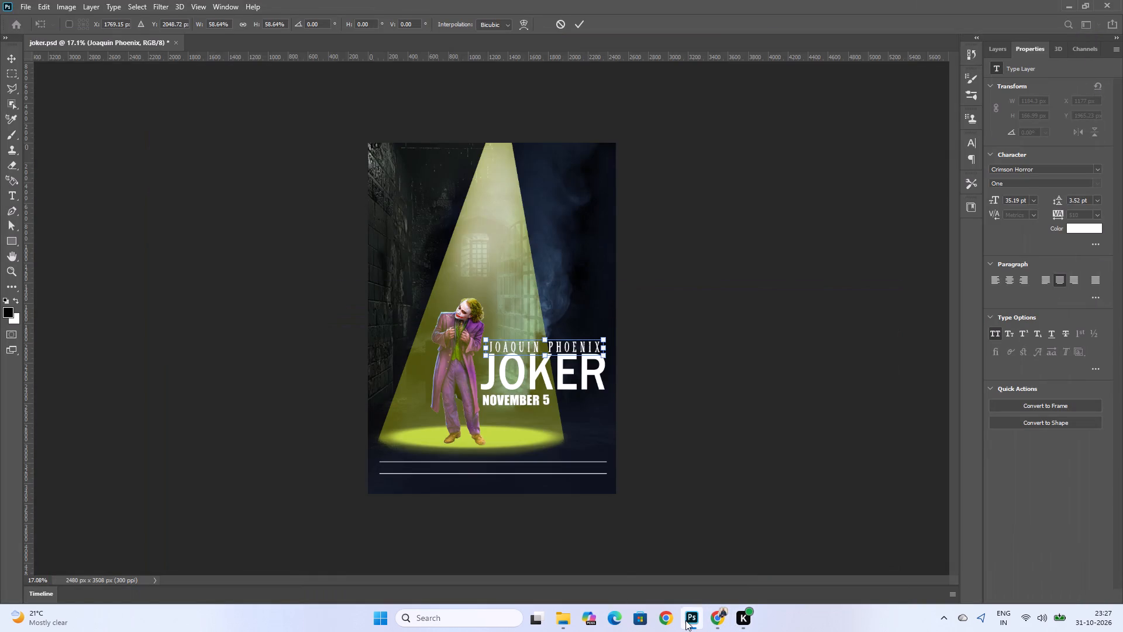
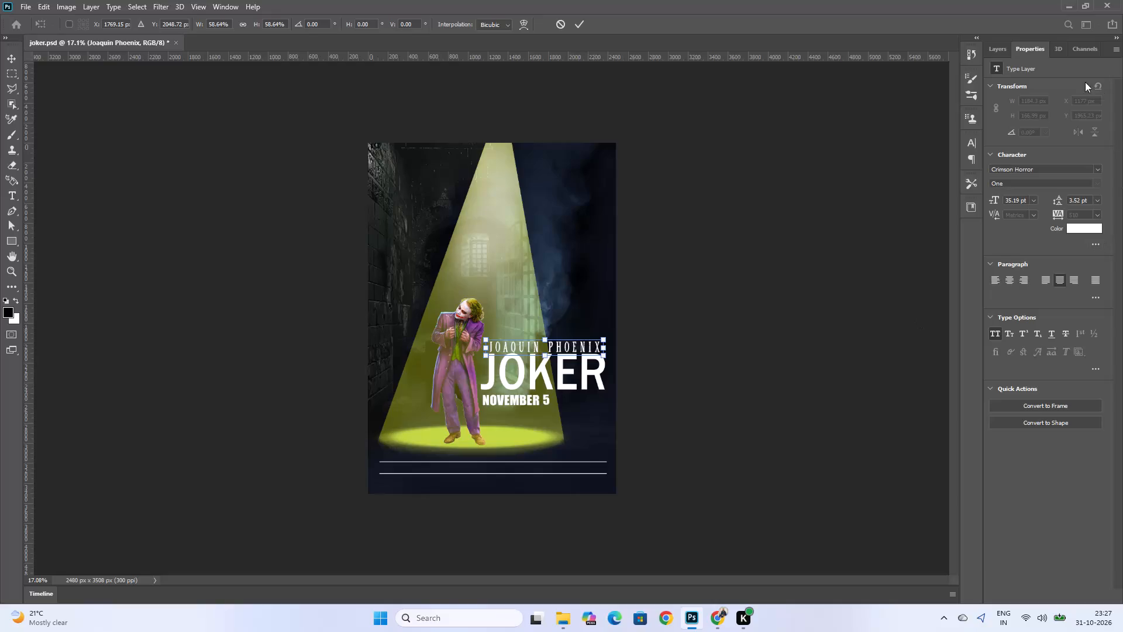
Change the JOKER title's font to Arial with the Bold style.
click(998, 47)
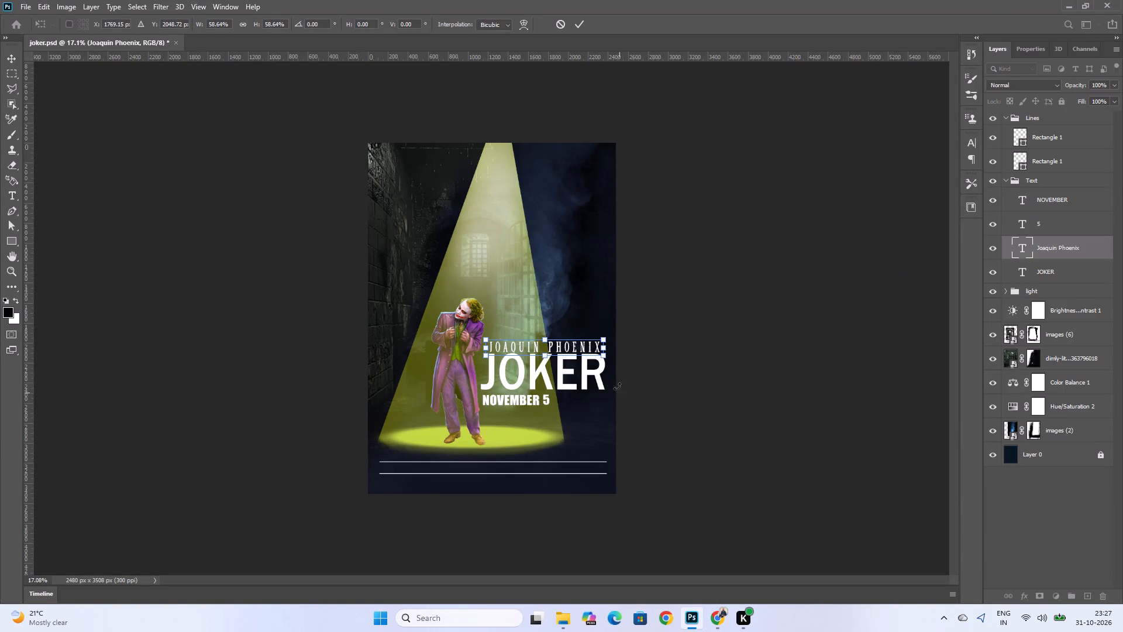
click(1049, 273)
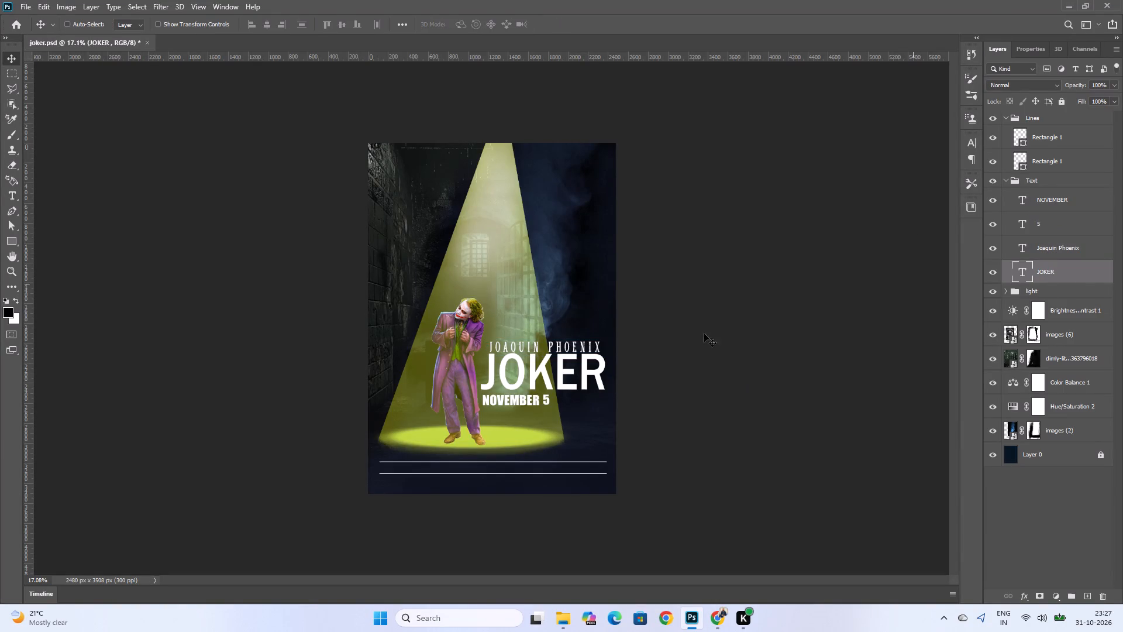
triple_click(560, 380)
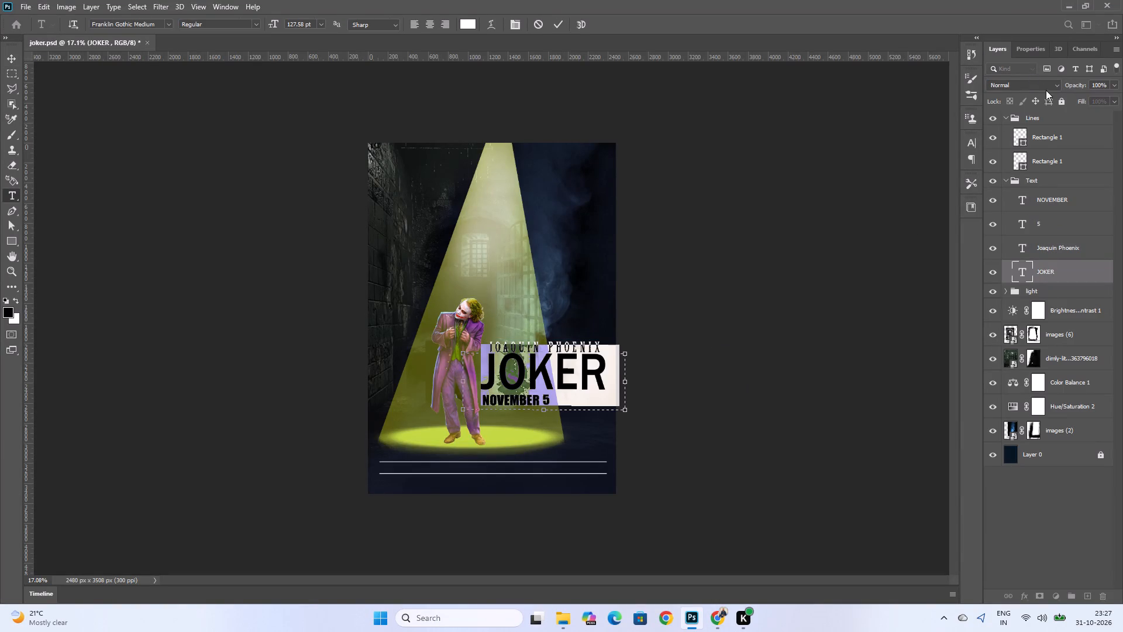
click(1019, 46)
click(1098, 171)
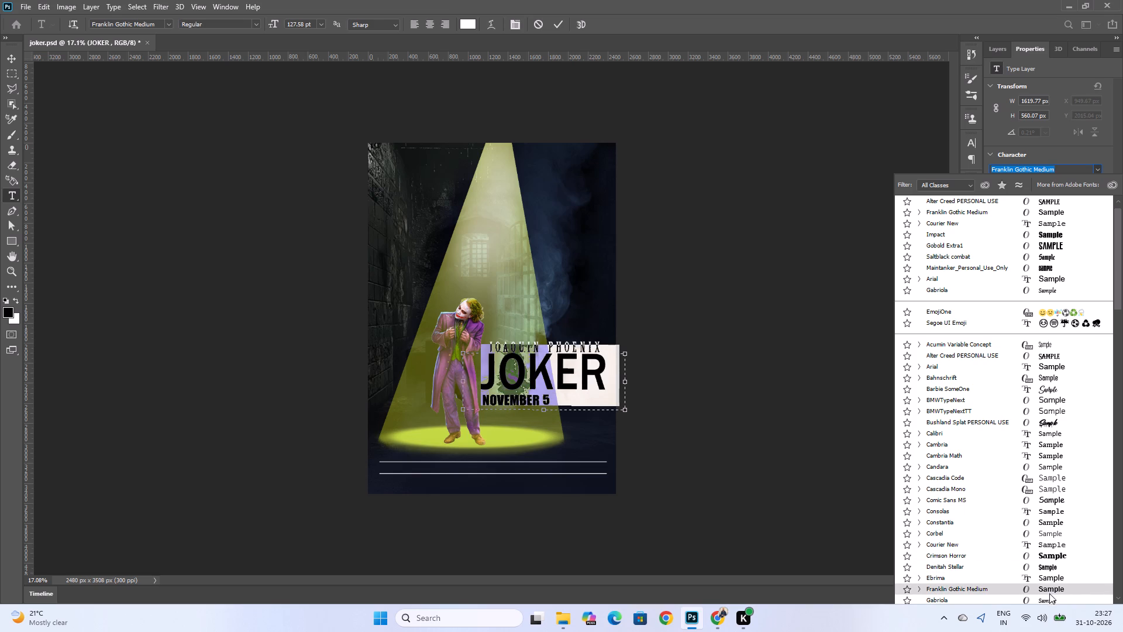
scroll(1049, 592, down, 2)
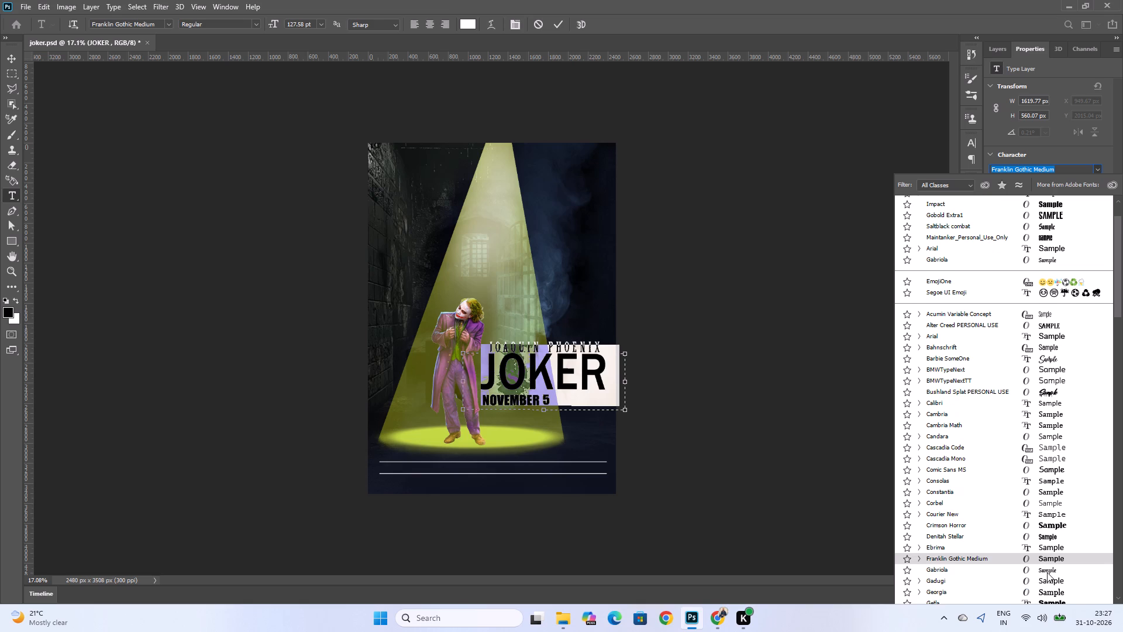
scroll(1047, 572, down, 2)
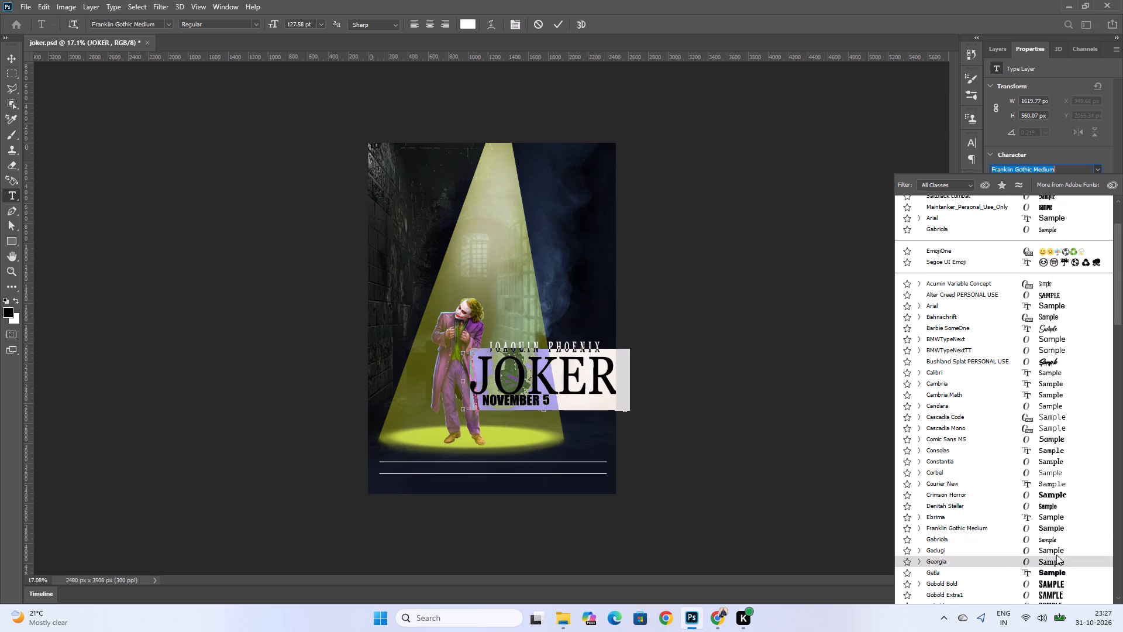
scroll(1055, 575, down, 3)
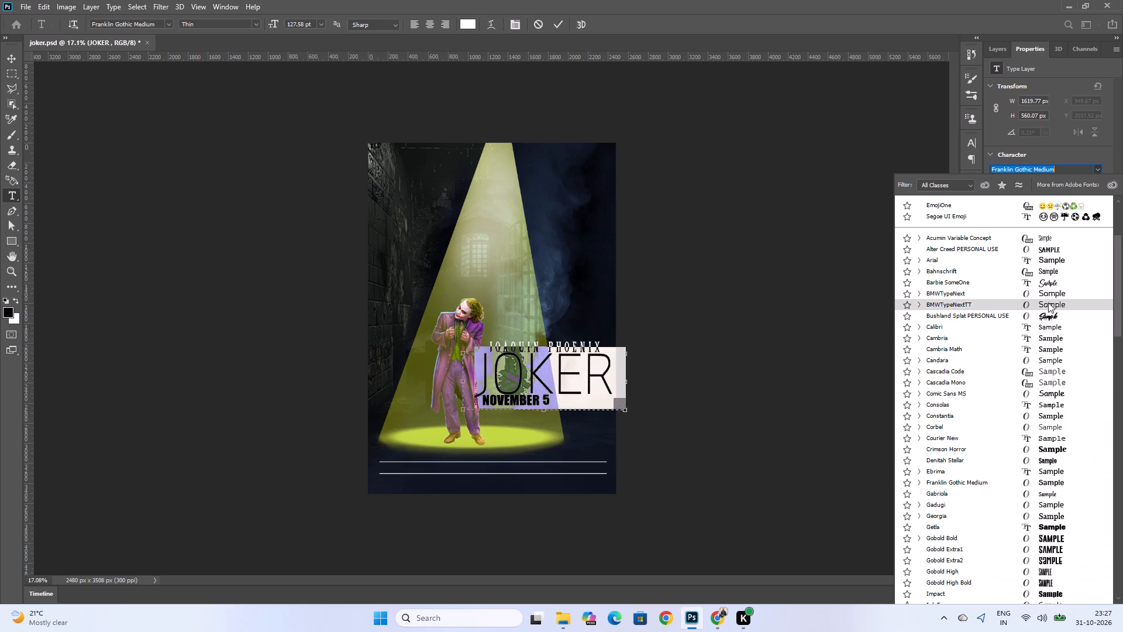
click(1053, 262)
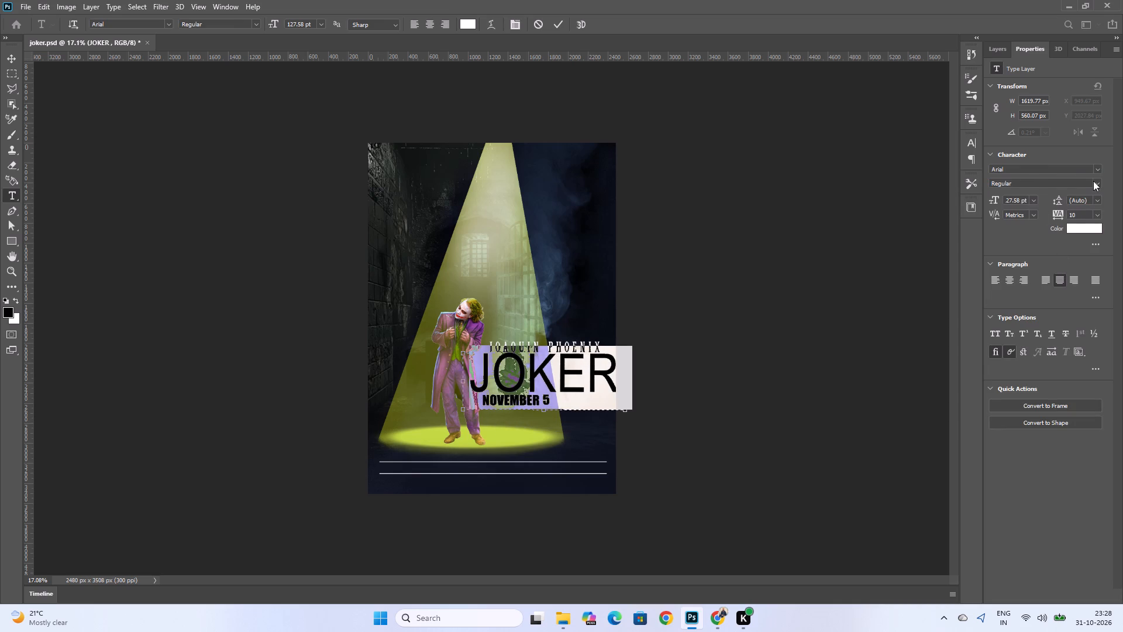
click(1097, 184)
click(1046, 215)
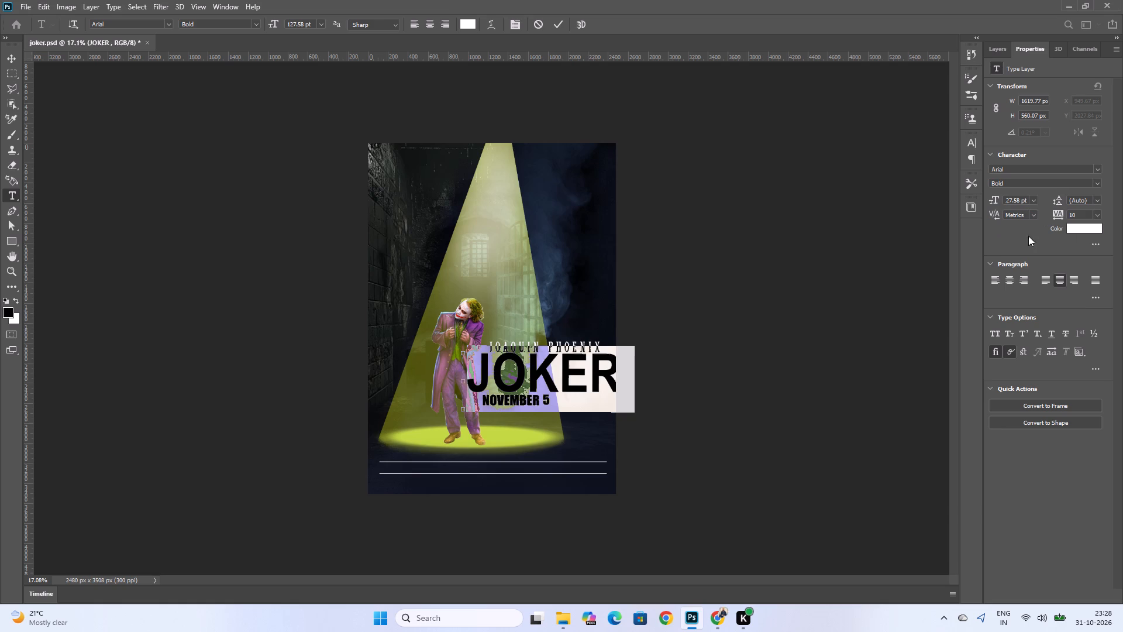
scroll(601, 468, down, 1)
Scale the JOKER title to about 71% with Free Transform and place it across the Joker's coat, centred near X 1177, Y 2407 px.
click(8, 54)
drag(587, 372, 549, 375)
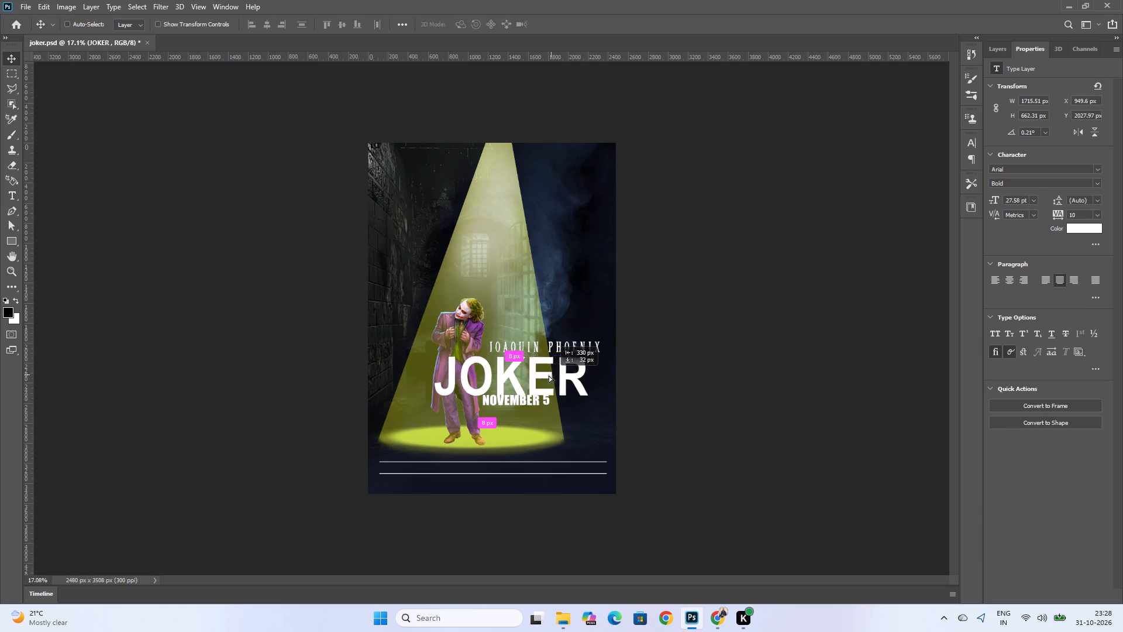
drag(549, 375, 523, 379)
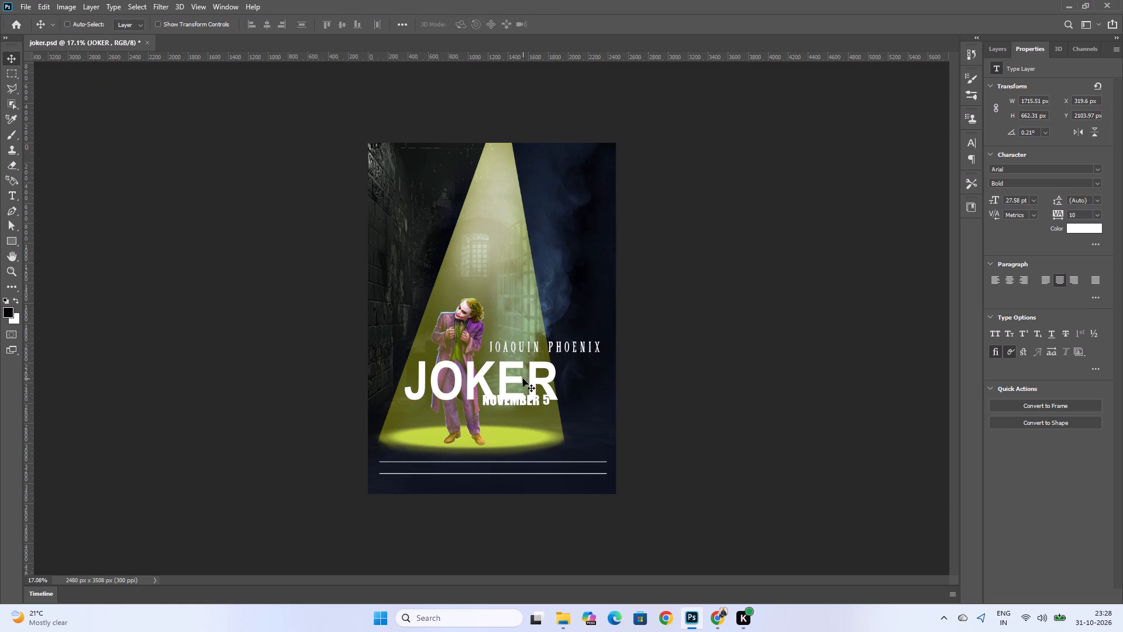
key(ctrl+t)
shift+drag(573, 421, 568, 419)
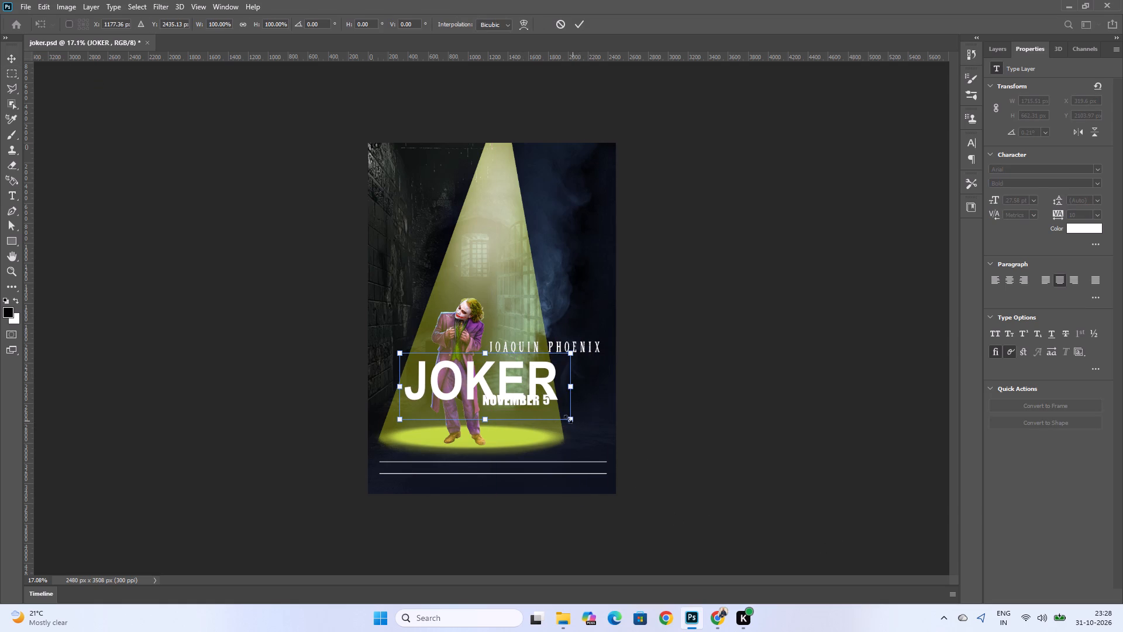
shift+drag(568, 419, 523, 403)
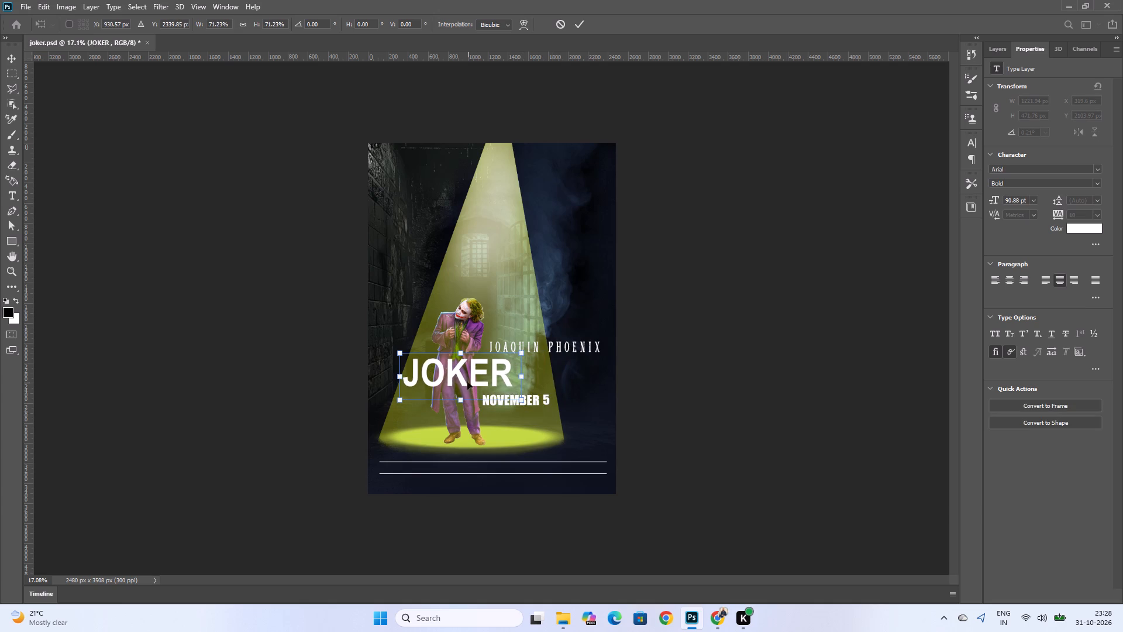
drag(466, 379, 493, 380)
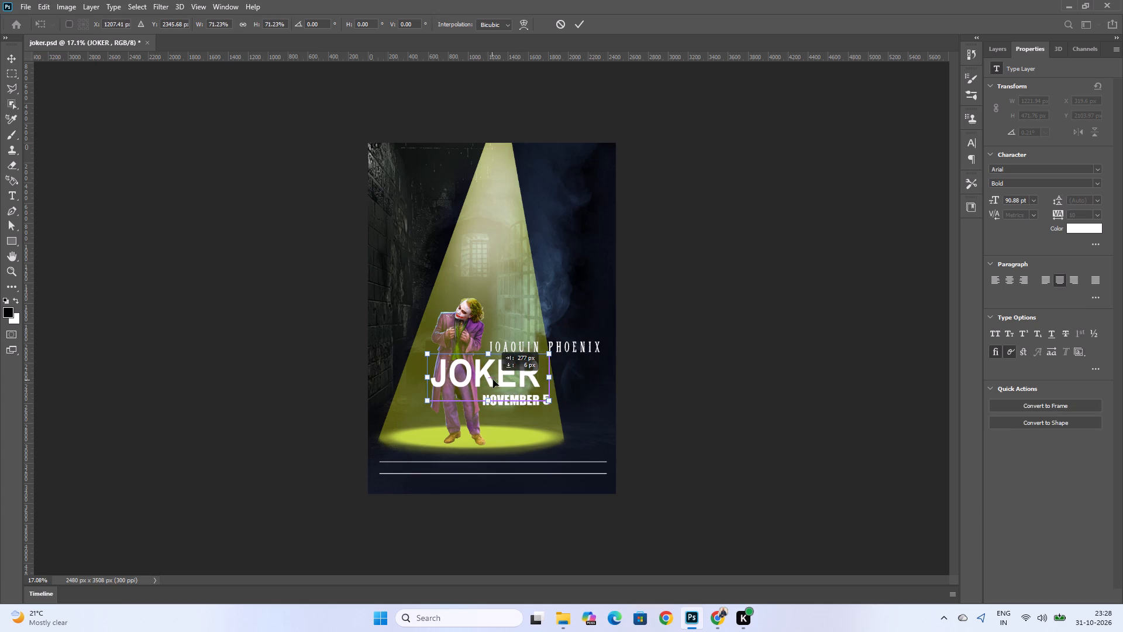
drag(493, 380, 492, 385)
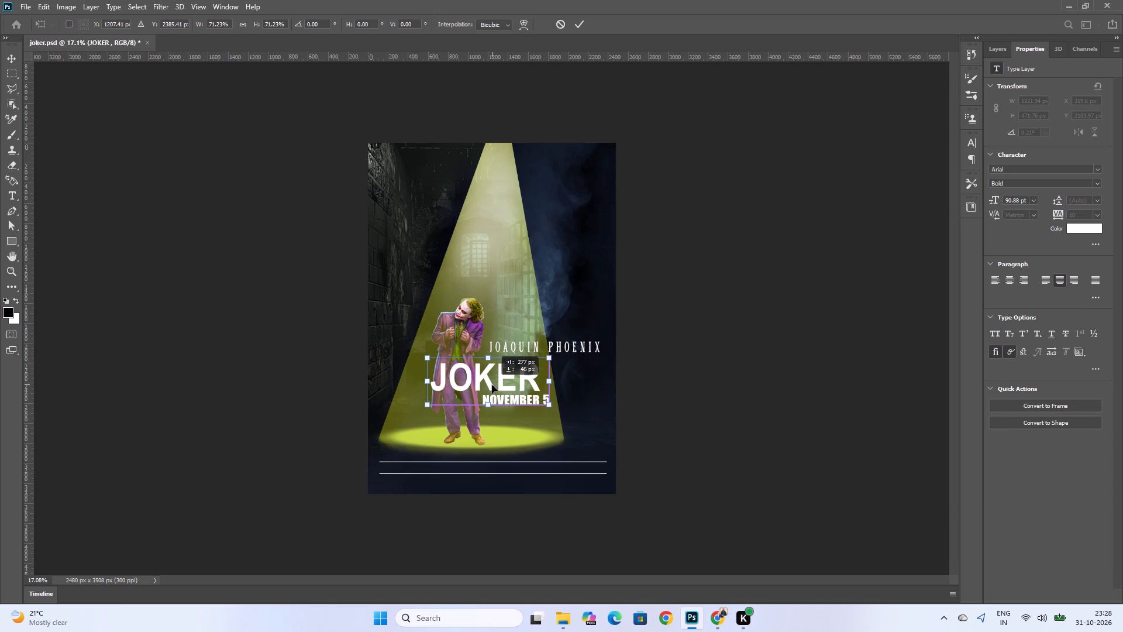
drag(492, 385, 492, 386)
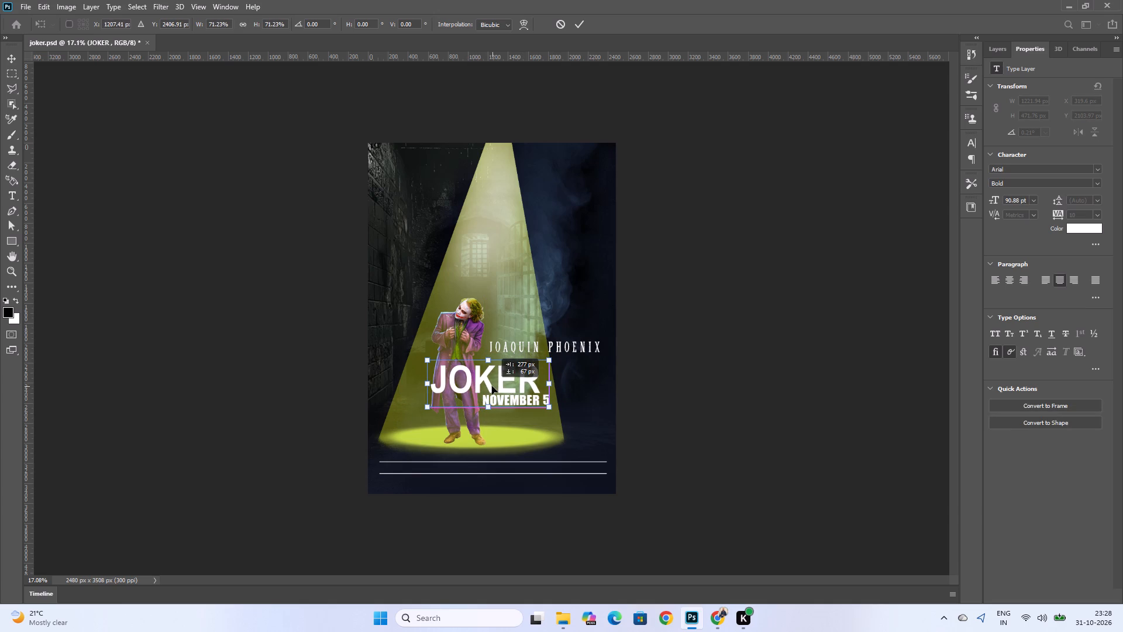
drag(492, 386, 490, 386)
click(577, 349)
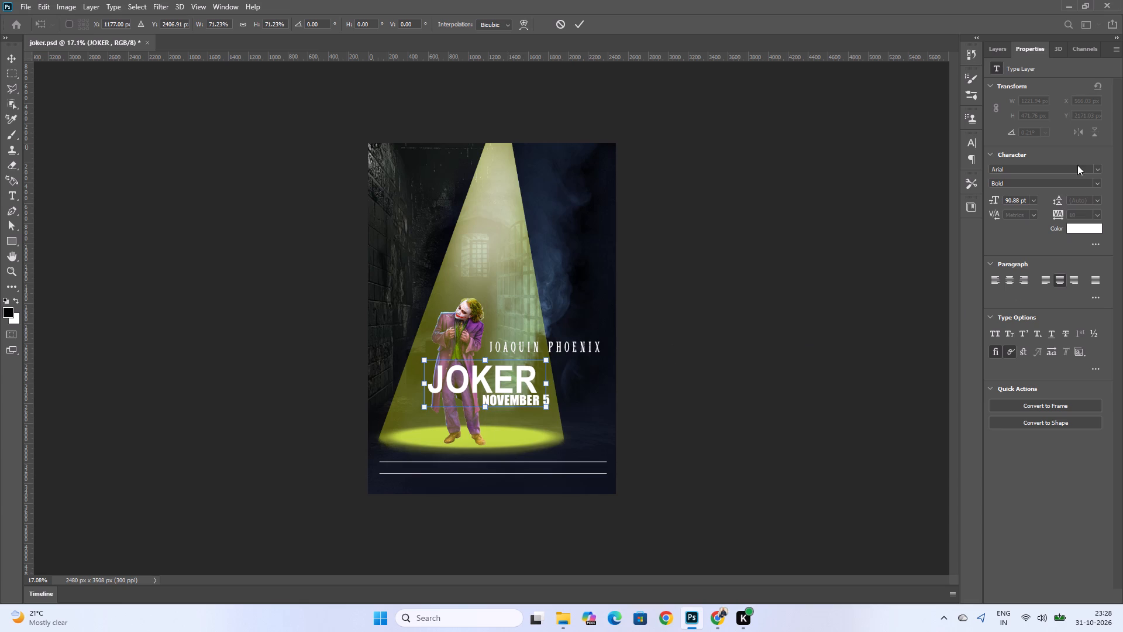
Move the JOAQUIN PHOENIX text over the relocated JOKER title and scale it down to slightly narrower than the title.
click(997, 51)
click(1056, 249)
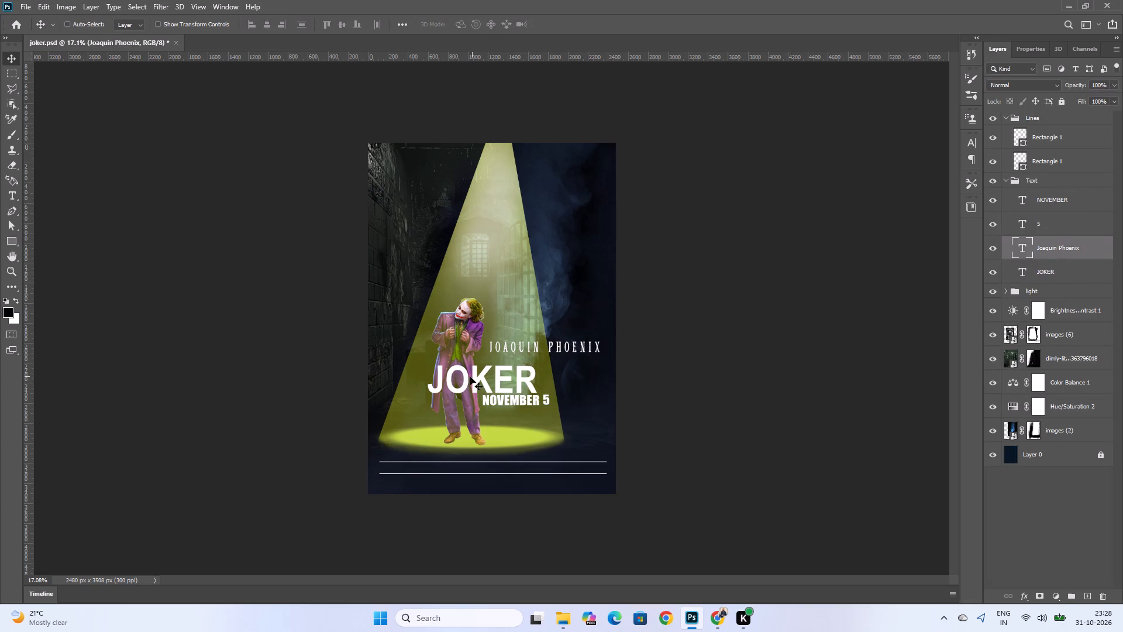
drag(584, 346, 525, 357)
key(ctrl+t)
shift+drag(549, 370, 529, 370)
double_click(511, 362)
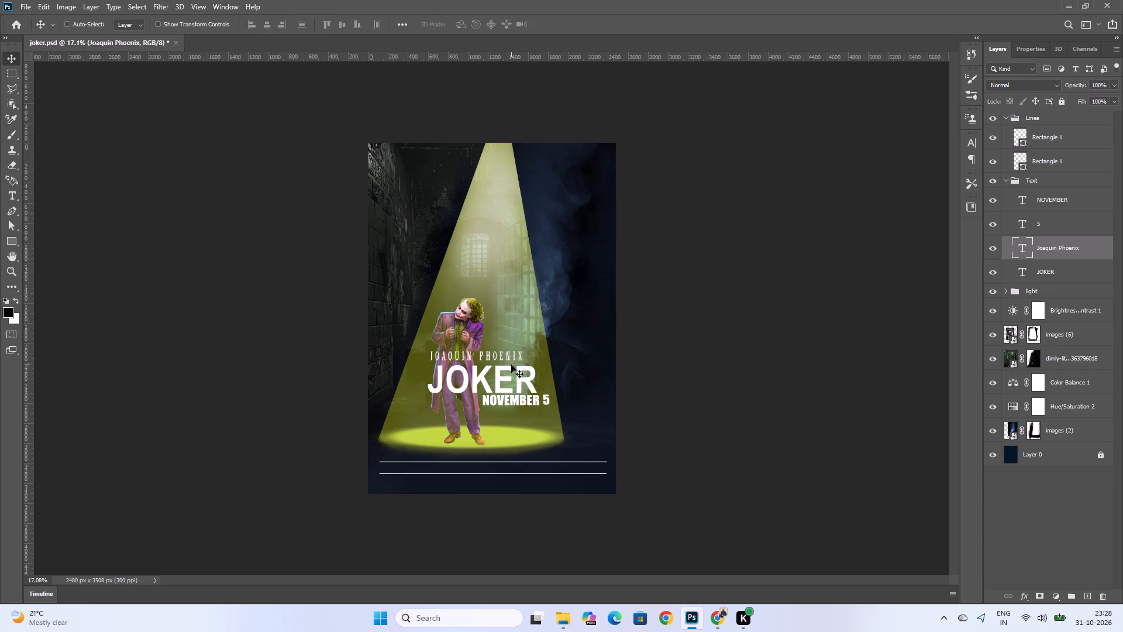
Fine-position the JOAQUIN PHOENIX text so it sits centred and close above the JOKER title.
alt+scroll(464, 377, up, 4)
alt+scroll(517, 377, up, 2)
click(506, 378)
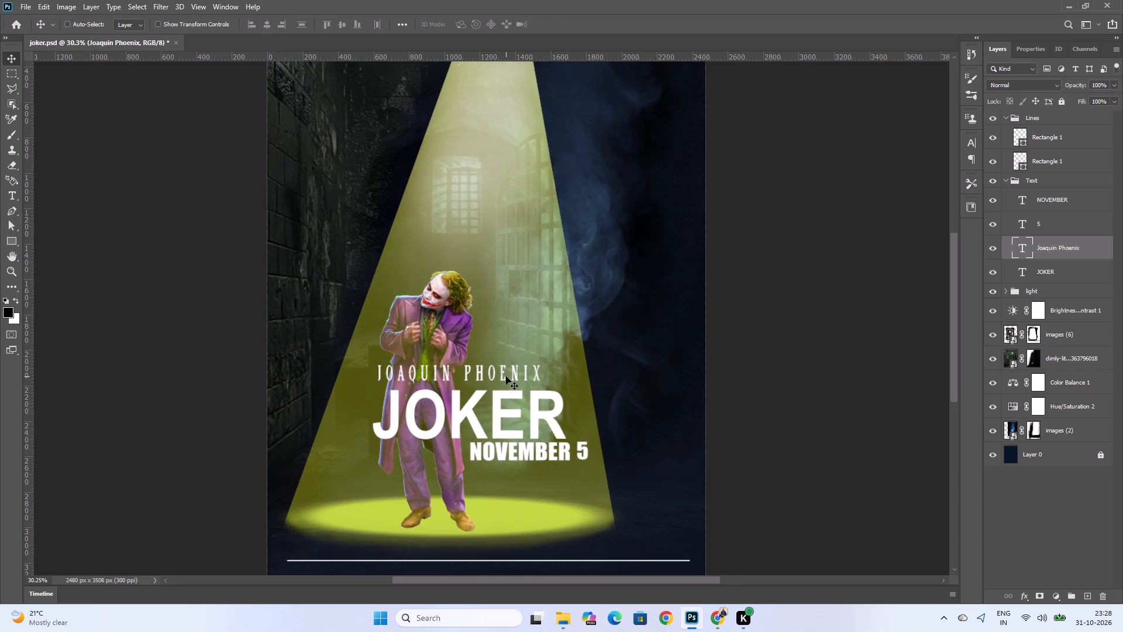
drag(506, 376, 518, 377)
click(834, 373)
drag(477, 371, 490, 374)
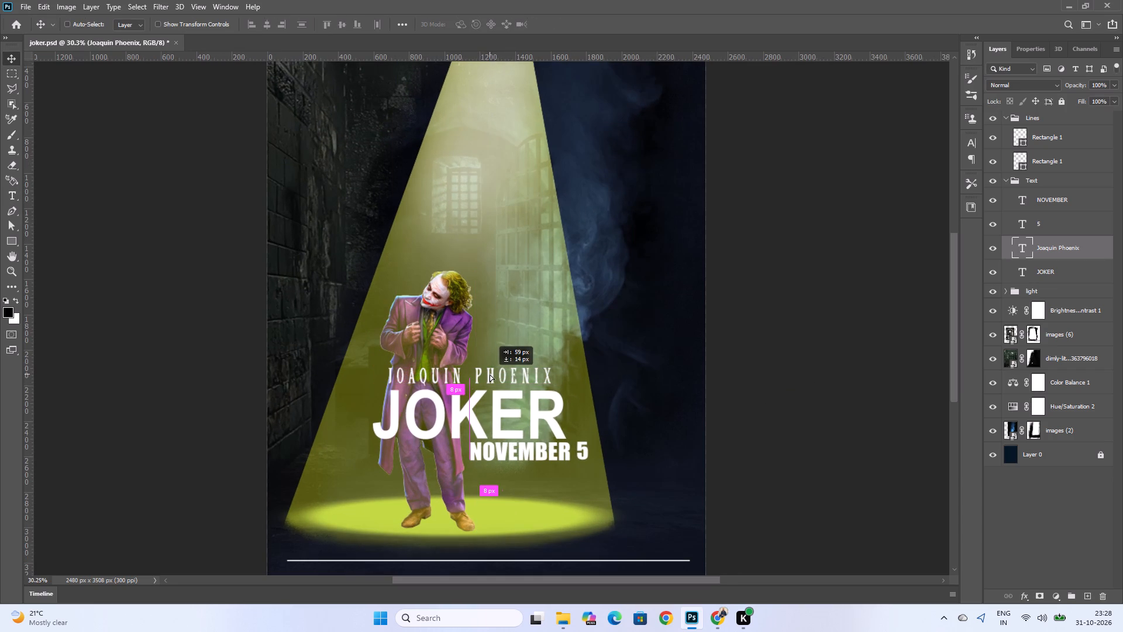
drag(490, 374, 490, 375)
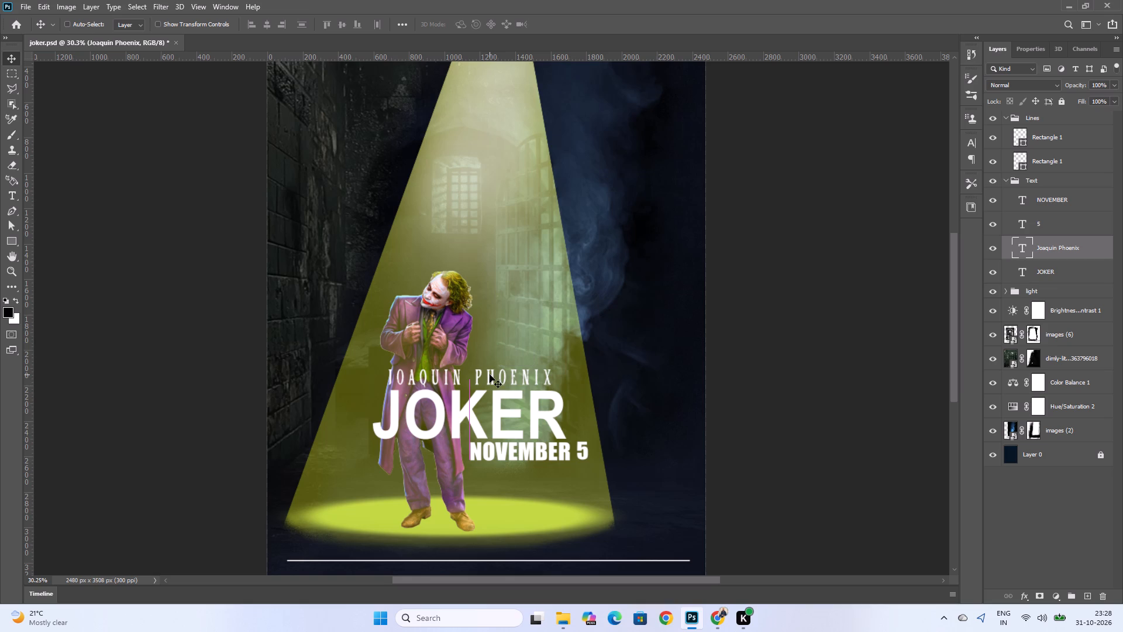
key(Right)
key(Right)
key(Right)
key(Right)
key(Right)
key(Right)
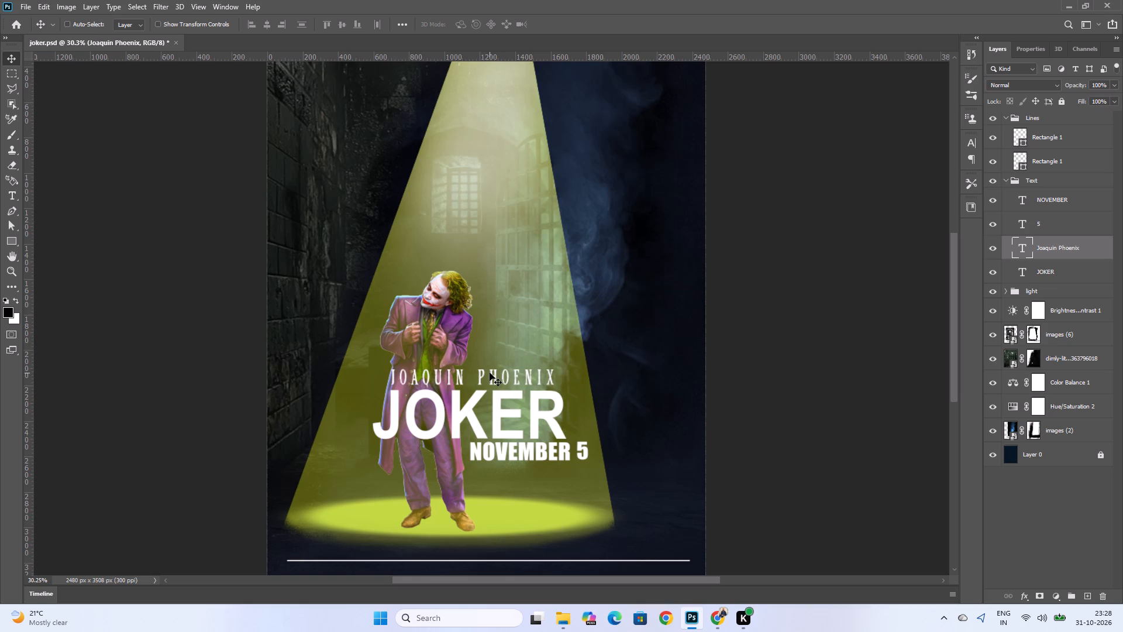
key(Down)
key(Down)
key(Down)
key(Down)
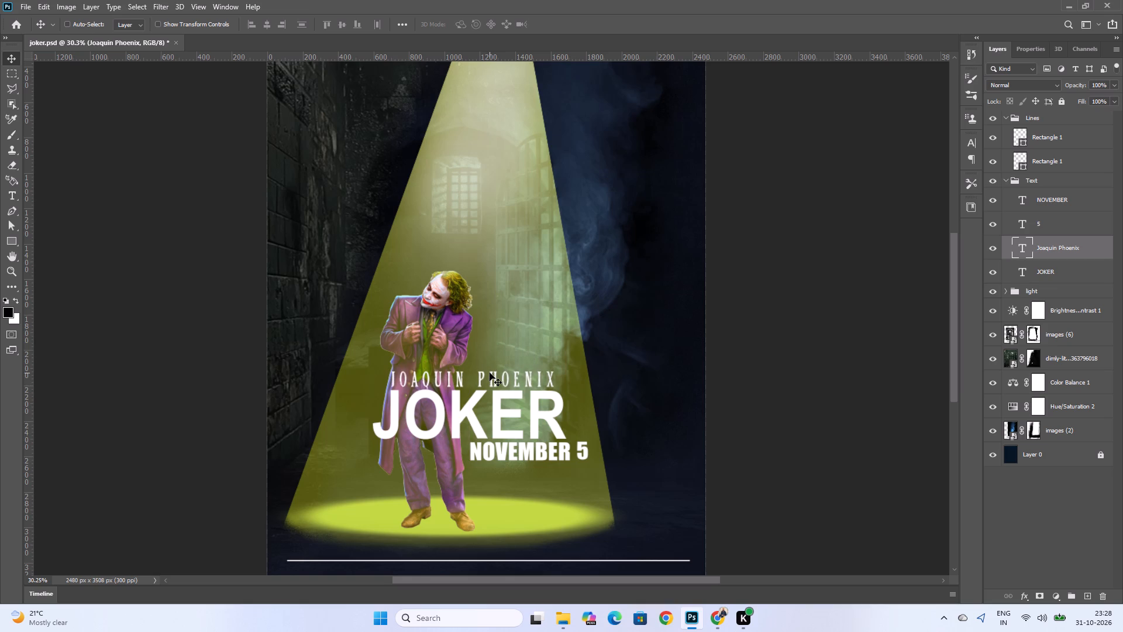
Nudge the NOVEMBER text left beneath the JOKER title, leaving room for the 5 before the title's right edge.
alt+scroll(464, 378, down, 3)
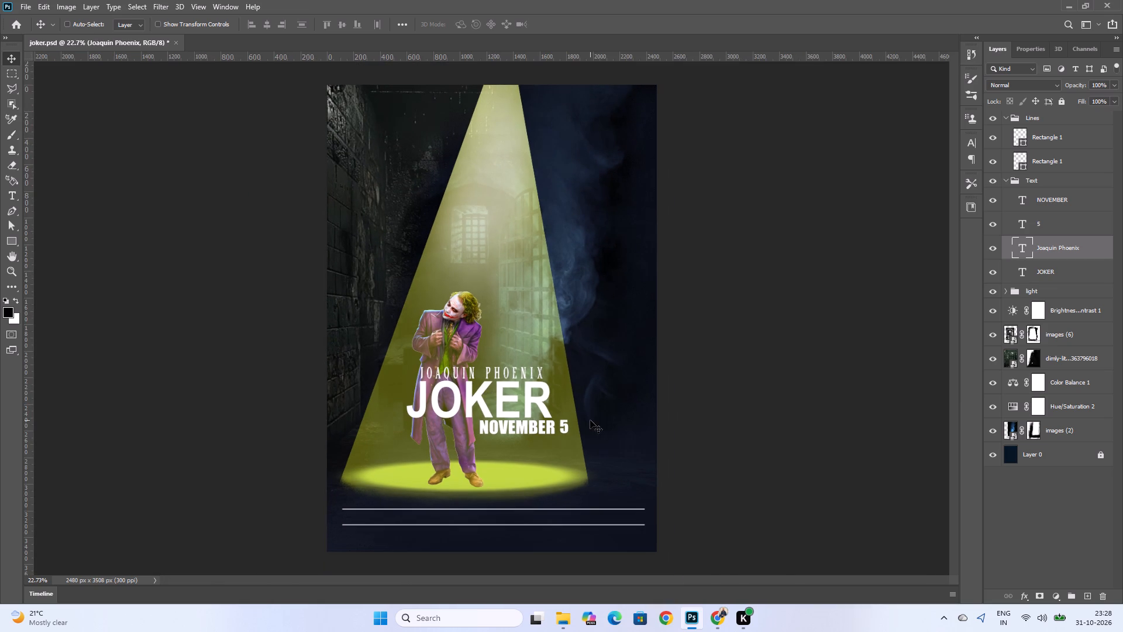
click(1049, 197)
key(Left)
key(Left)
key(Left)
key(Left)
key(Left)
key(Left)
key(Left)
key(Left)
key(Left)
key(Left)
key(Left)
key(Left)
key(Left)
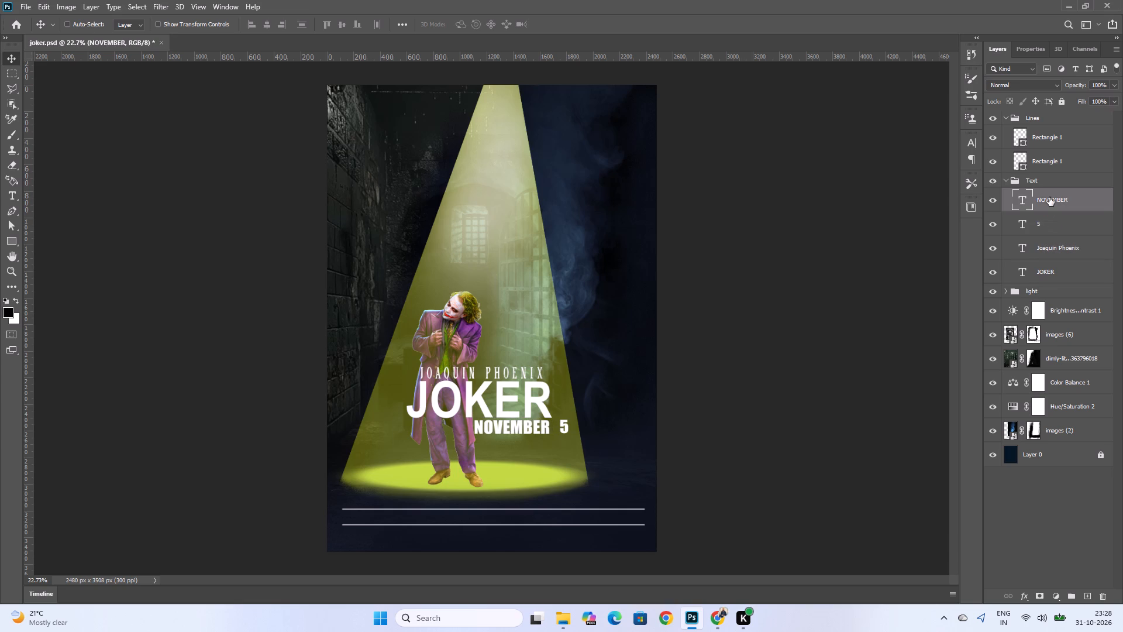
key(Left)
key(Left)
key(Left)
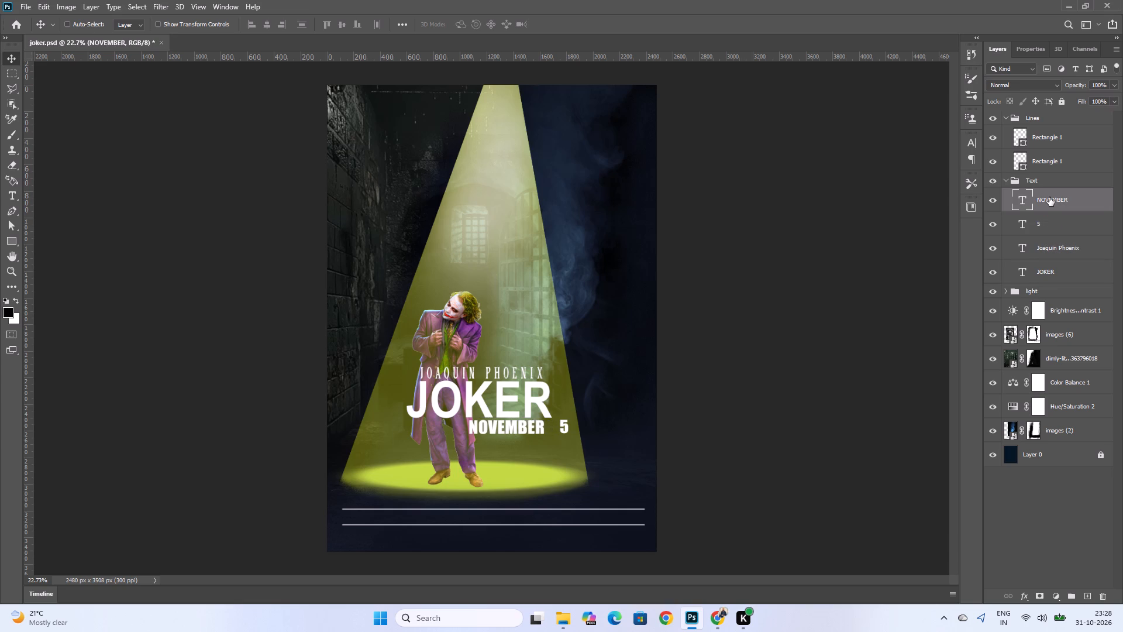
key(Left)
key(Left)
key(Left)
key(Left)
key(Left)
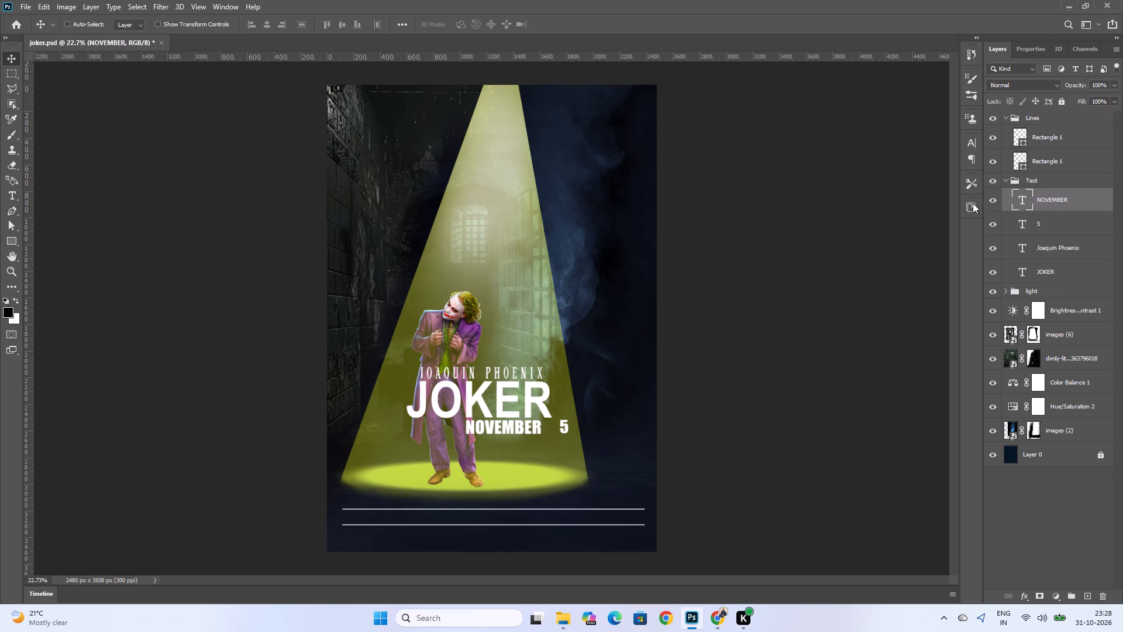
Nudge the 5 left until it sits right beside NOVEMBER, ending flush with the JOKER title's right edge.
click(1041, 233)
key(Left)
key(Left)
key(Left)
key(Left)
key(Left)
key(Left)
key(Left)
key(Left)
key(Left)
key(Left)
key(Left)
key(Left)
key(Left)
key(Left)
key(Left)
key(Left)
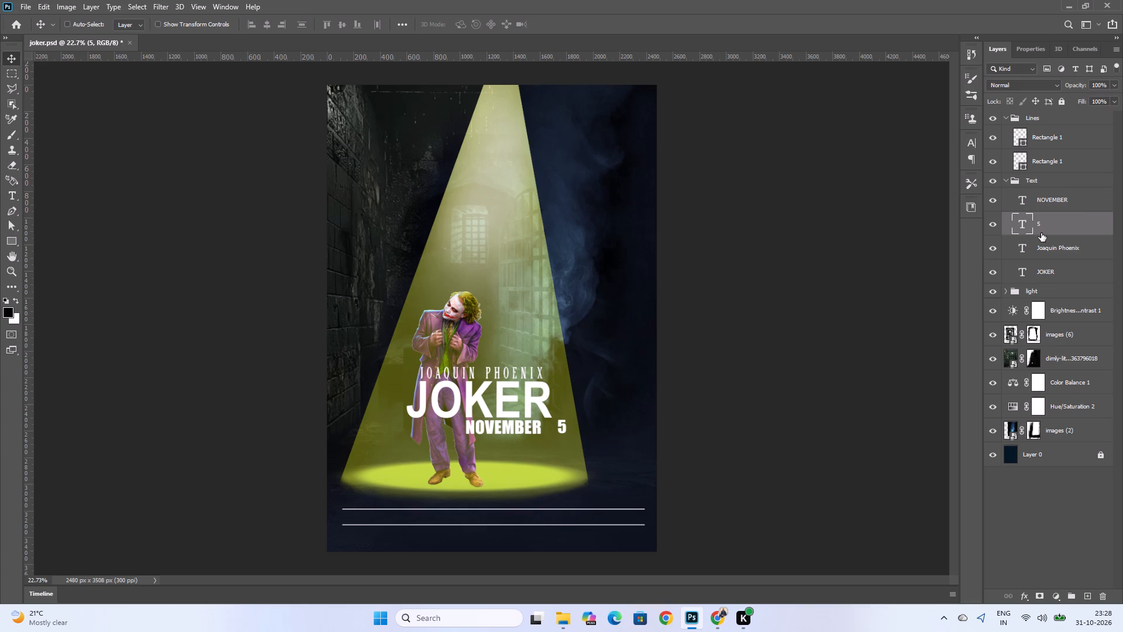
key(Left)
key(Left)
key(Left)
key(Left)
key(Left)
key(Left)
key(Left)
key(Left)
key(Down)
key(Down)
key(Down)
key(Up)
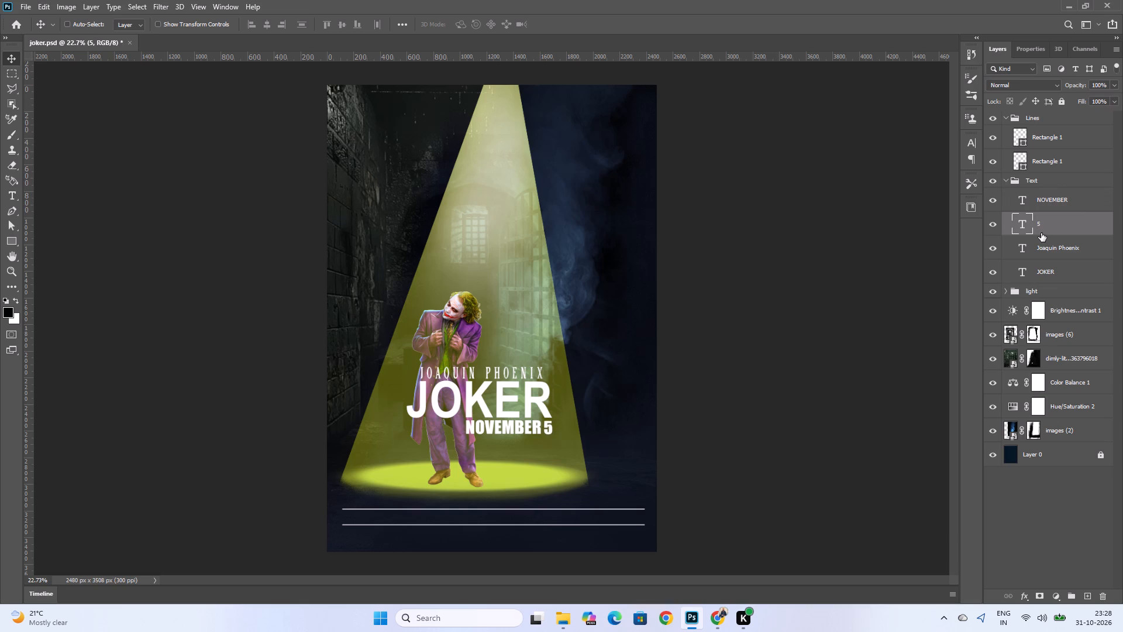
key(Left)
Nudge the NOVEMBER text slightly left to open a small gap before the 5.
click(1057, 200)
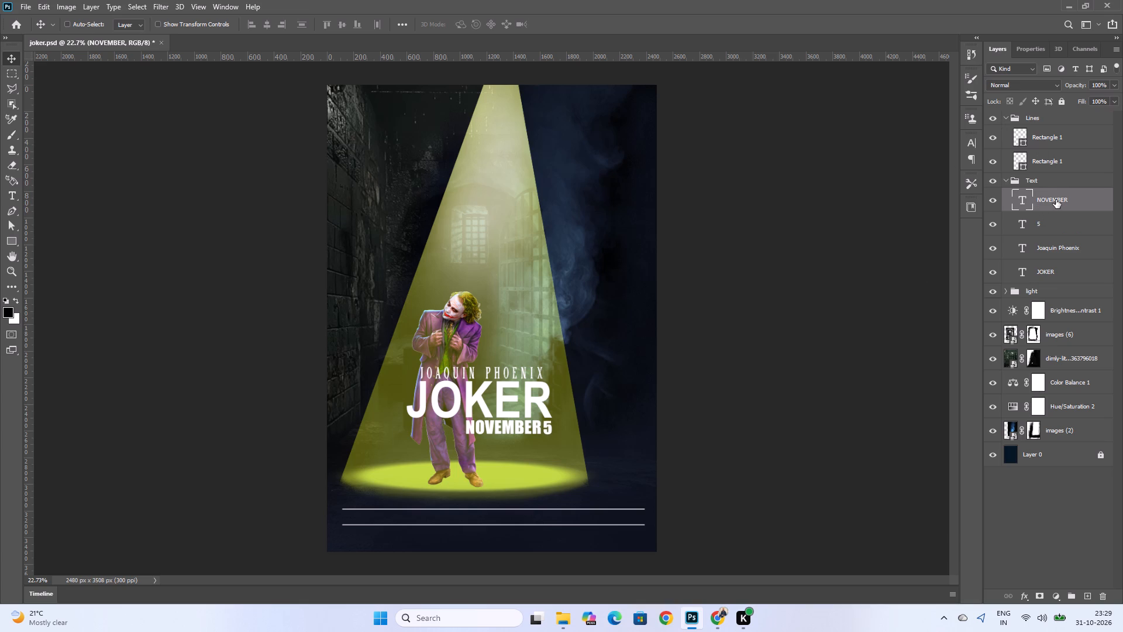
key(Left)
key(Left)
key(Right)
key(Right)
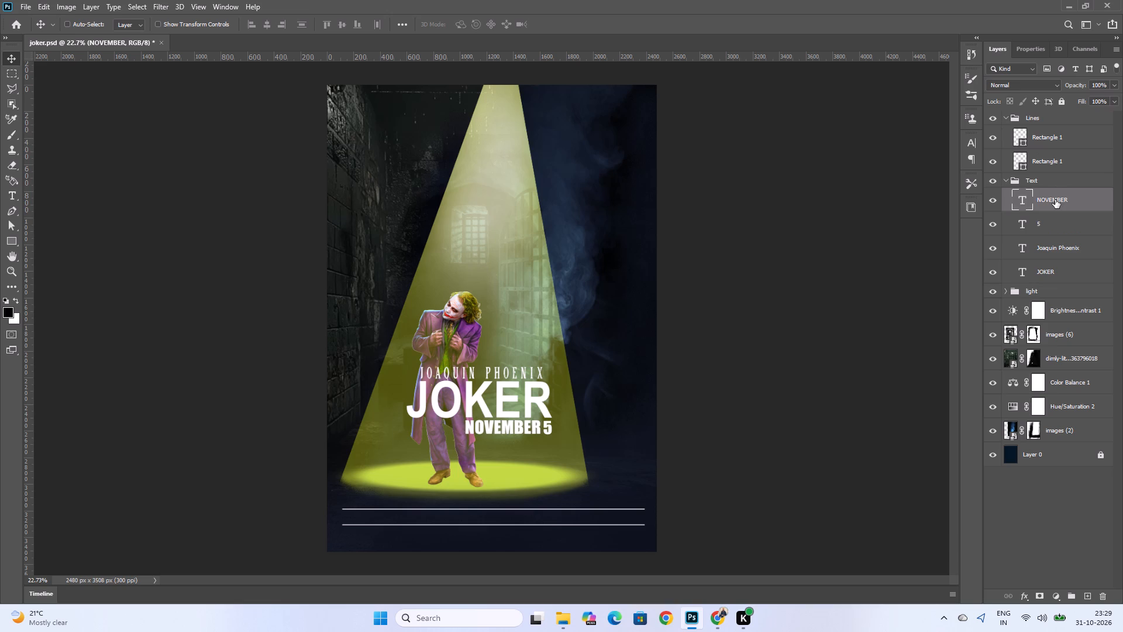
key(Right)
key(Left)
click(1057, 226)
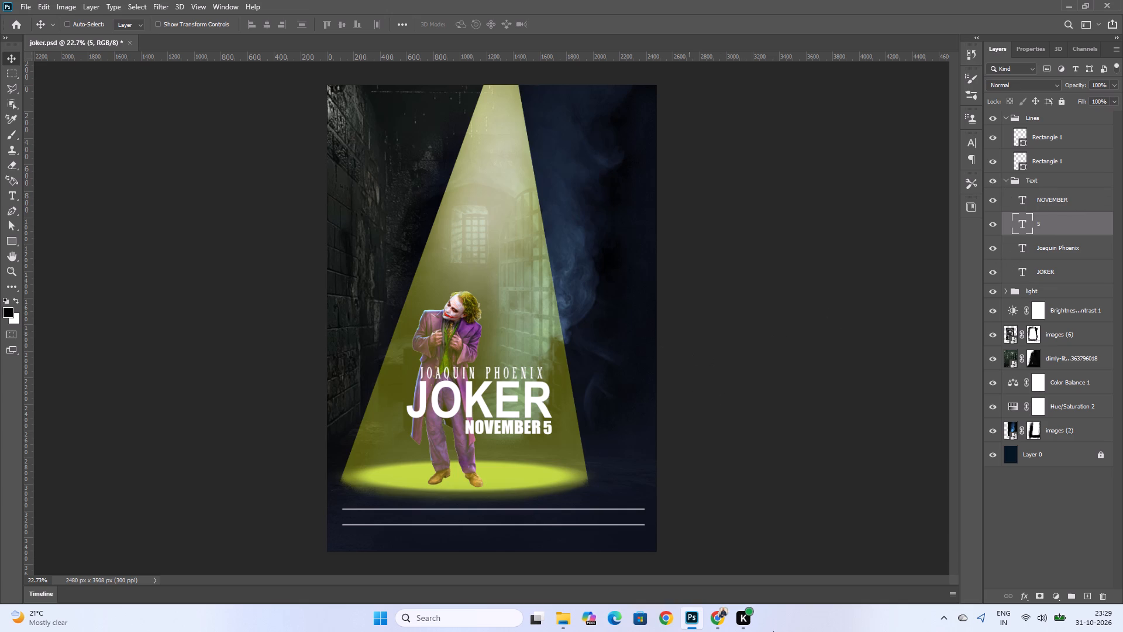
Switch to Chrome and browse the Joker poster image results, filtered to Face, for title and text layout references.
click(716, 616)
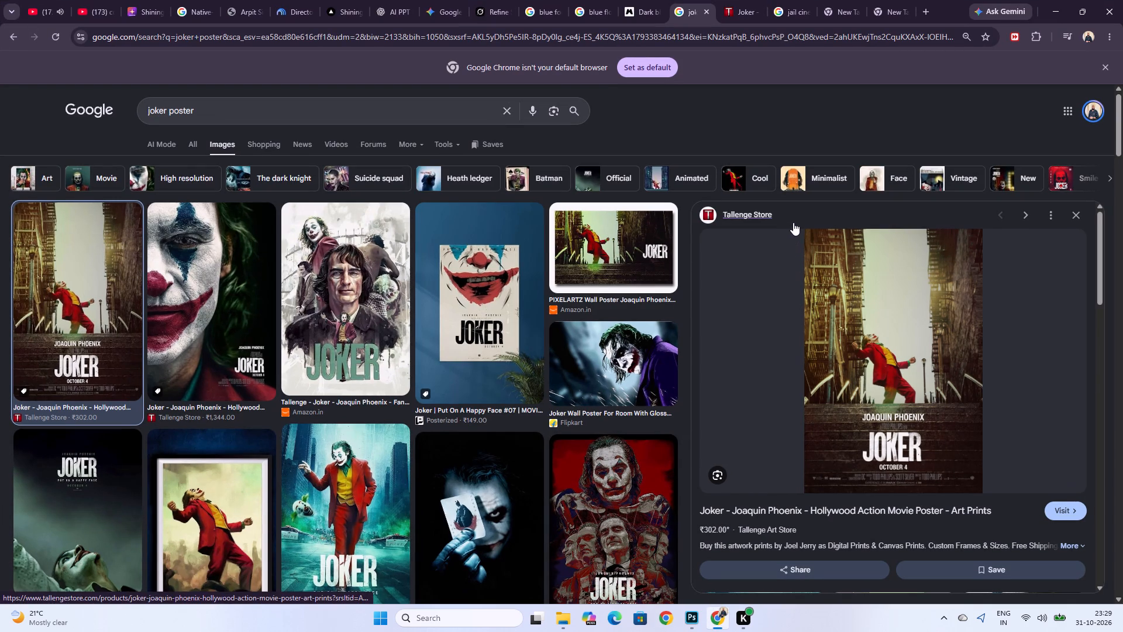
scroll(793, 222, down, 4)
scroll(329, 348, up, 2)
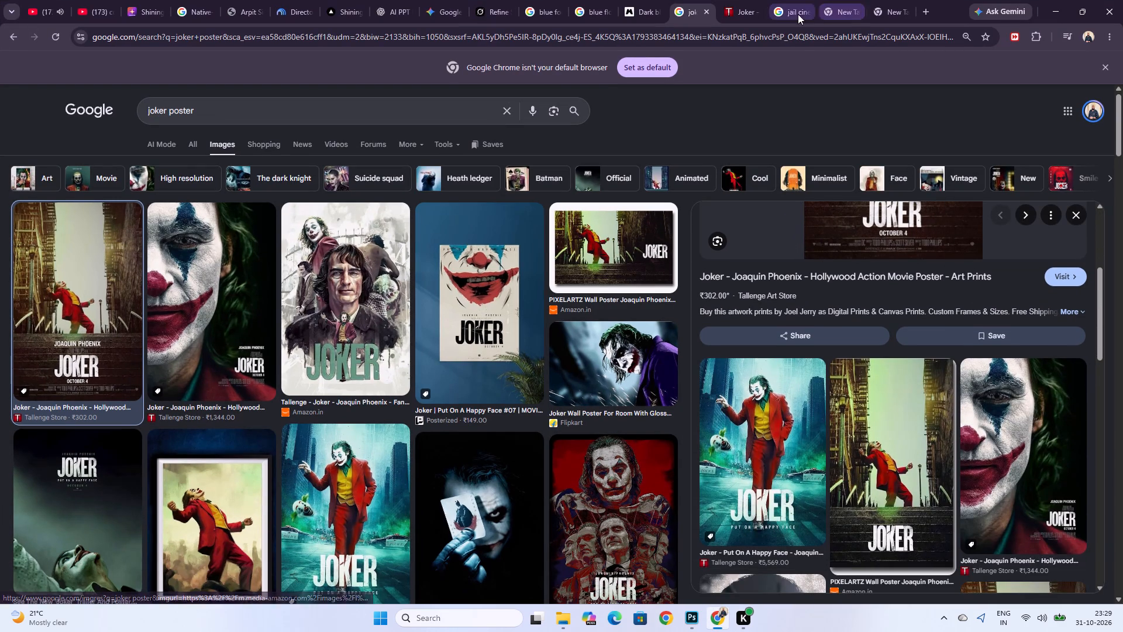
click(898, 179)
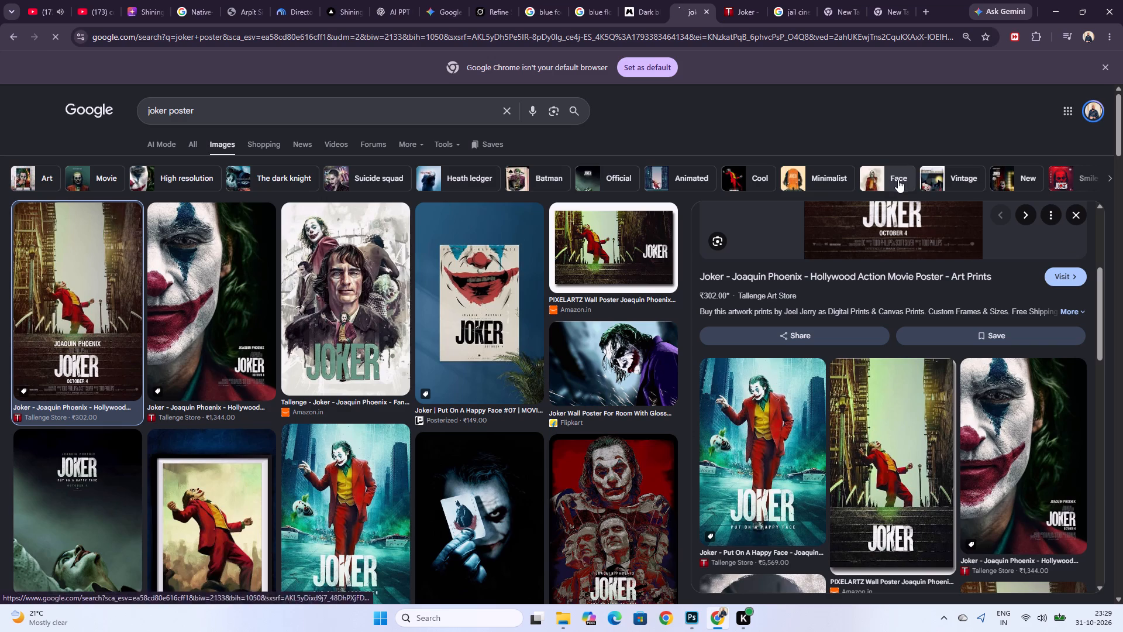
scroll(275, 281, down, 2)
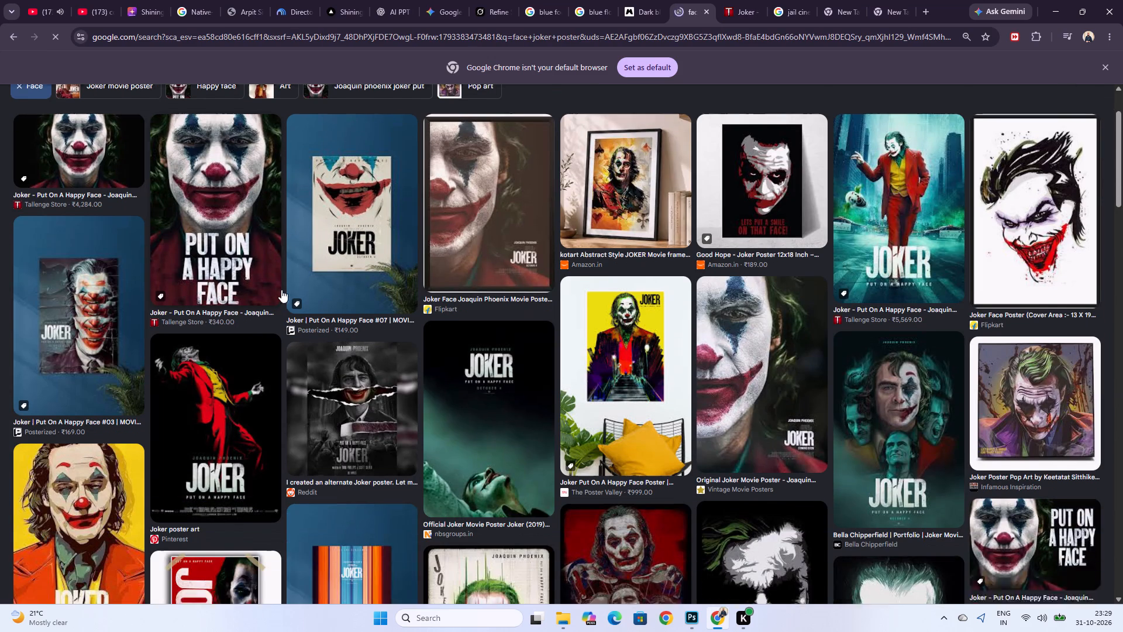
scroll(299, 300, down, 1)
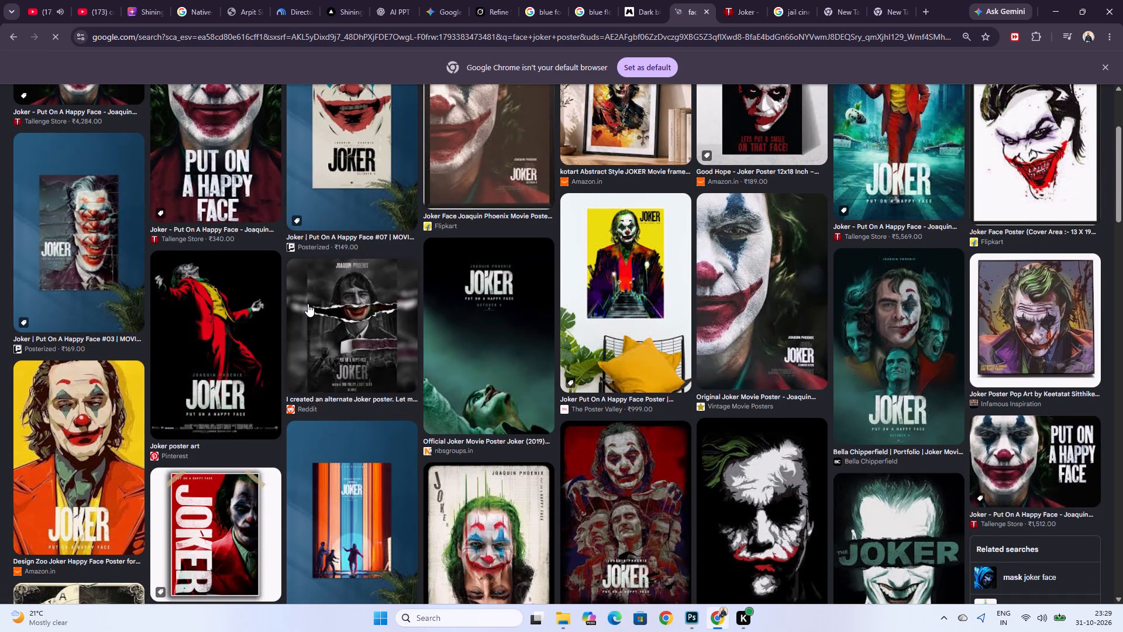
scroll(308, 304, up, 4)
scroll(308, 304, down, 4)
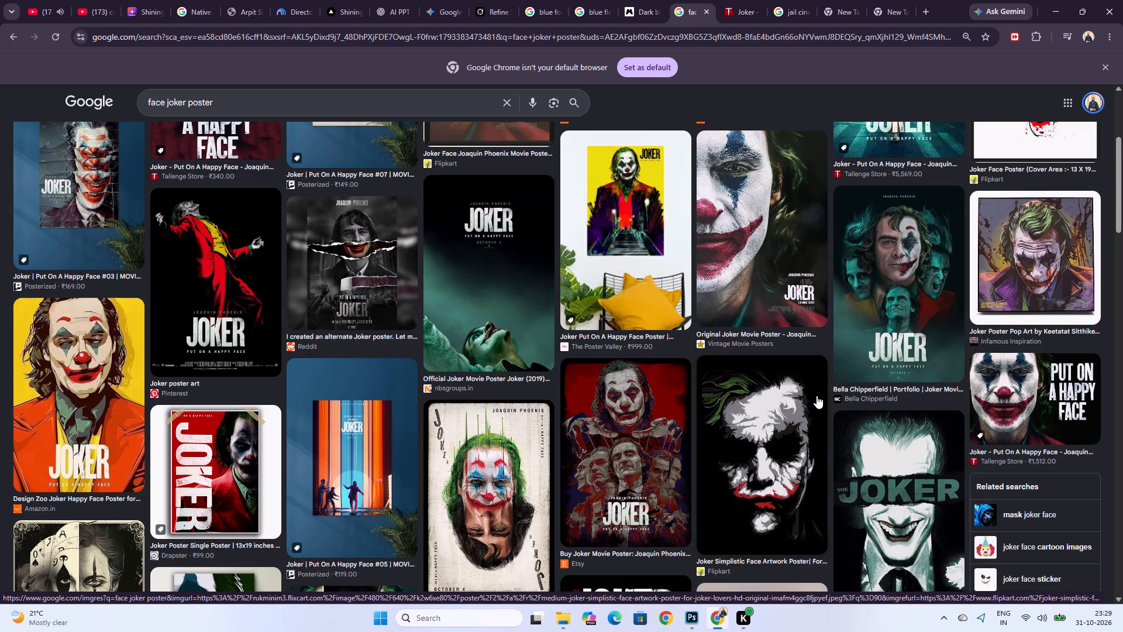
scroll(817, 396, down, 2)
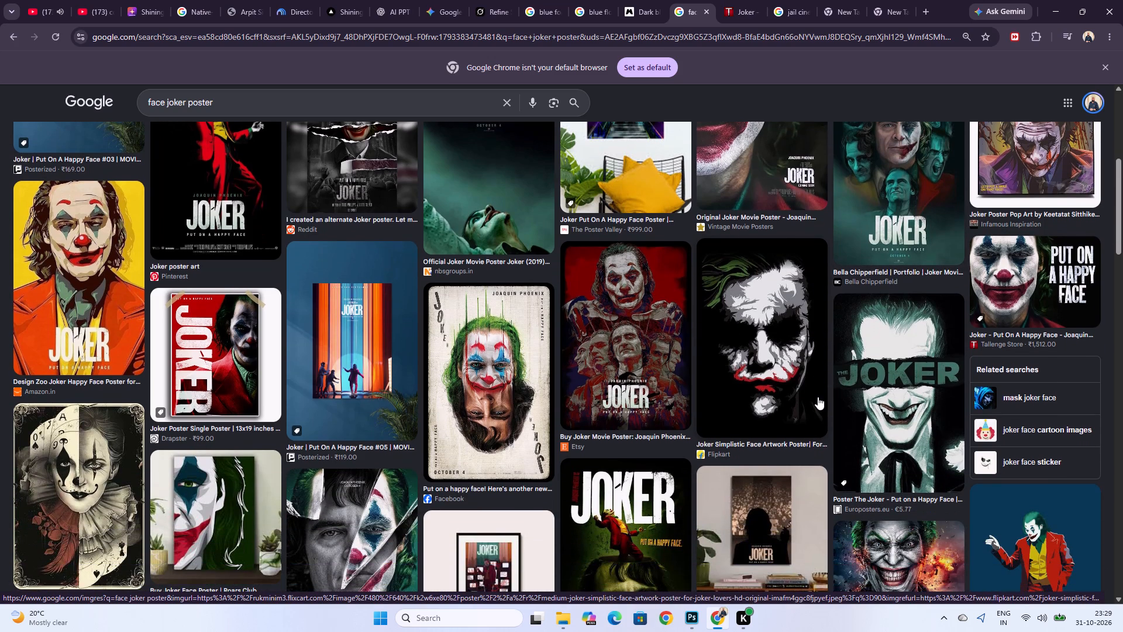
scroll(159, 528, down, 5)
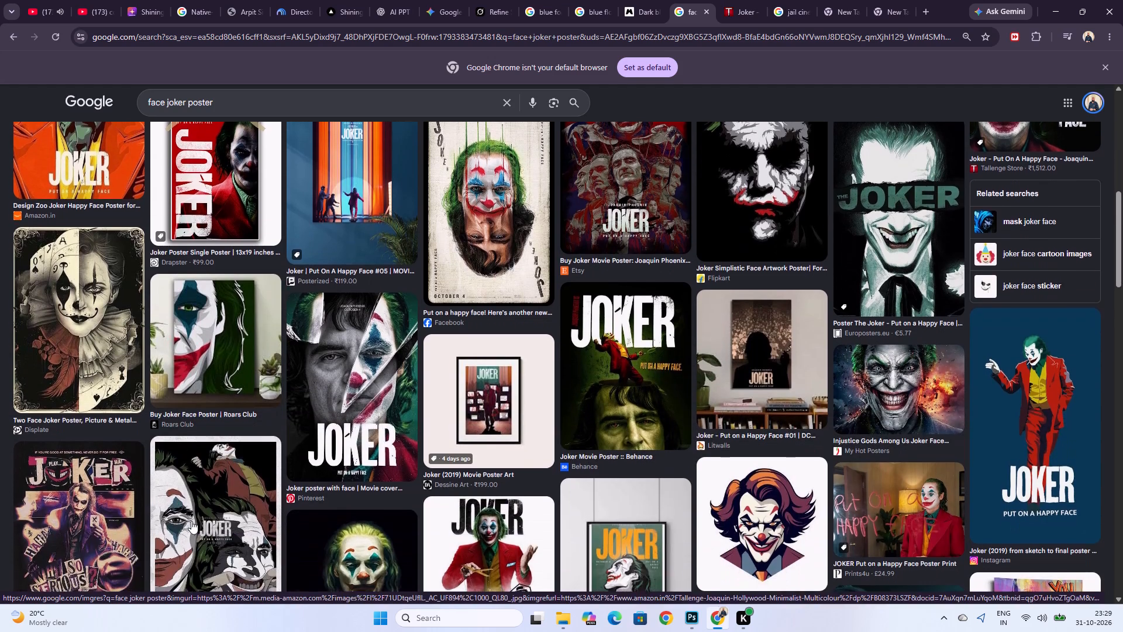
scroll(191, 521, down, 1)
scroll(322, 476, up, 4)
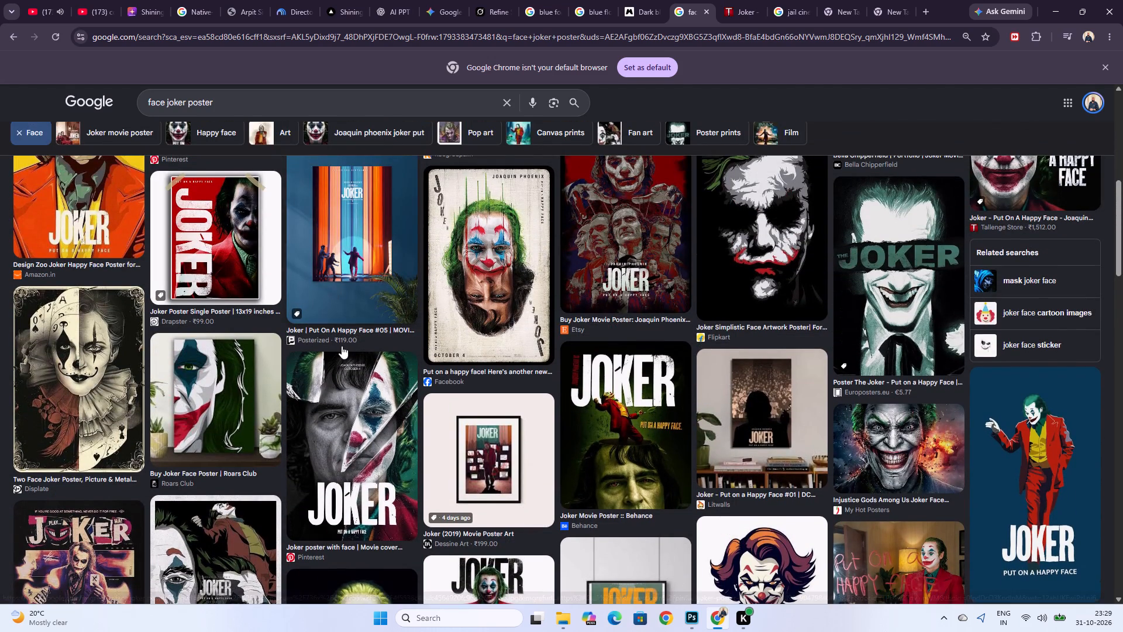
scroll(347, 356, down, 4)
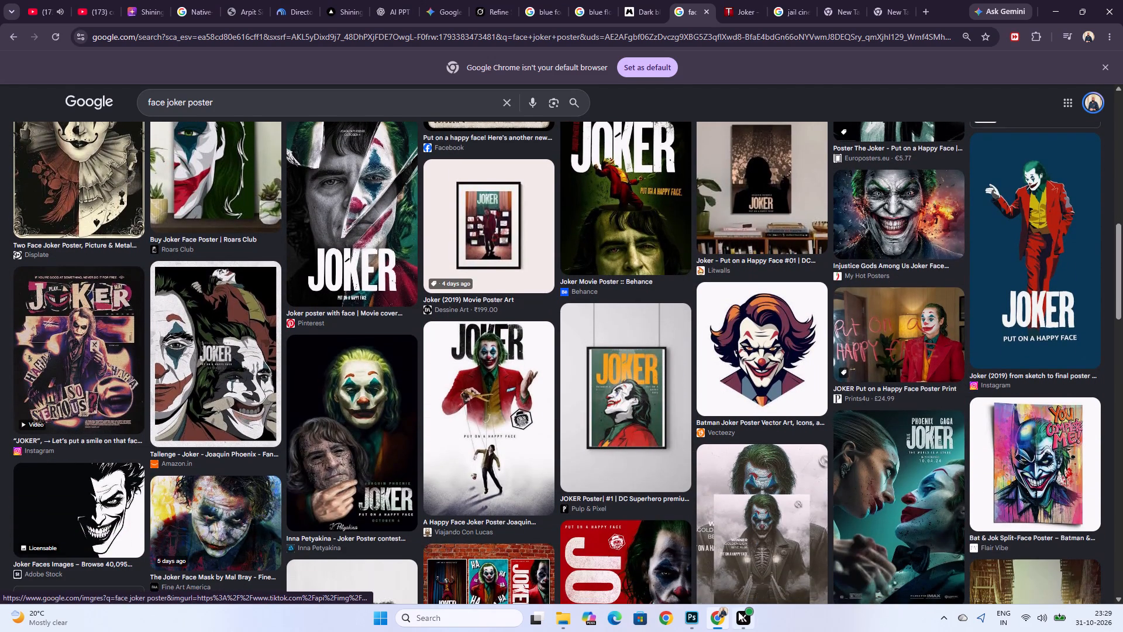
click(690, 624)
click(716, 623)
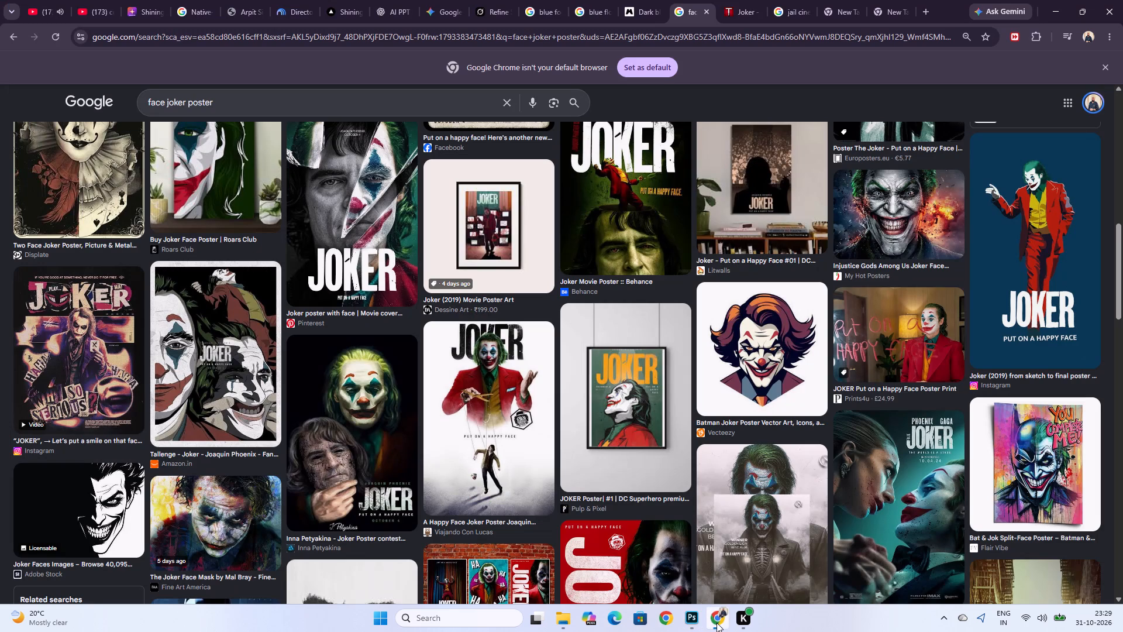
Open the Joker: Folie à Deux (2024) poster from the results and examine its title lettering.
click(910, 514)
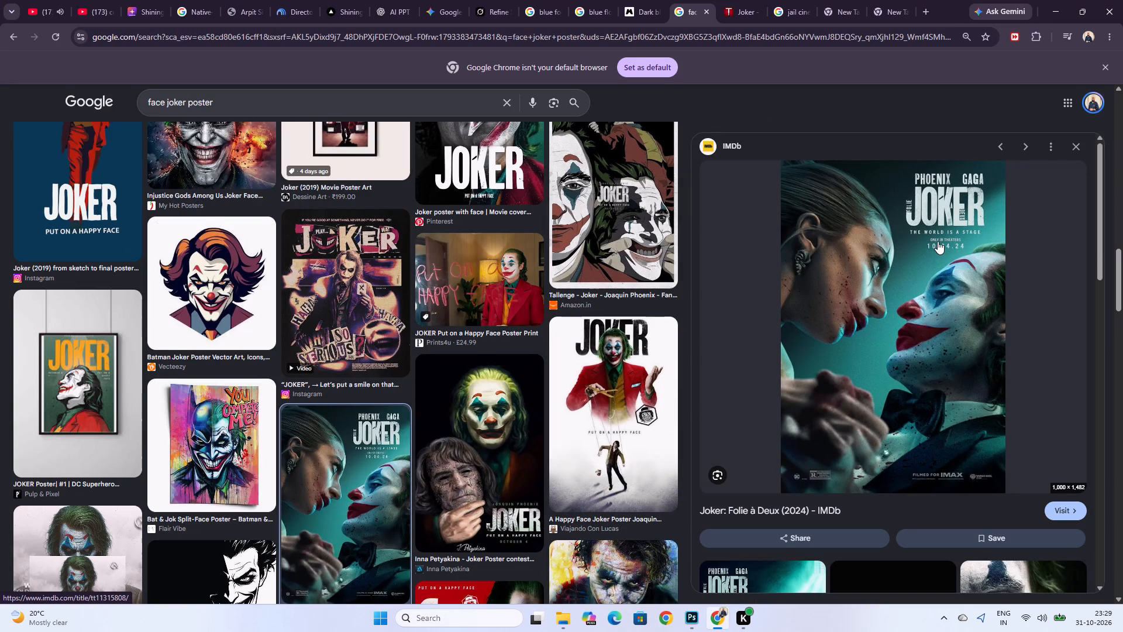
scroll(532, 182, up, 4)
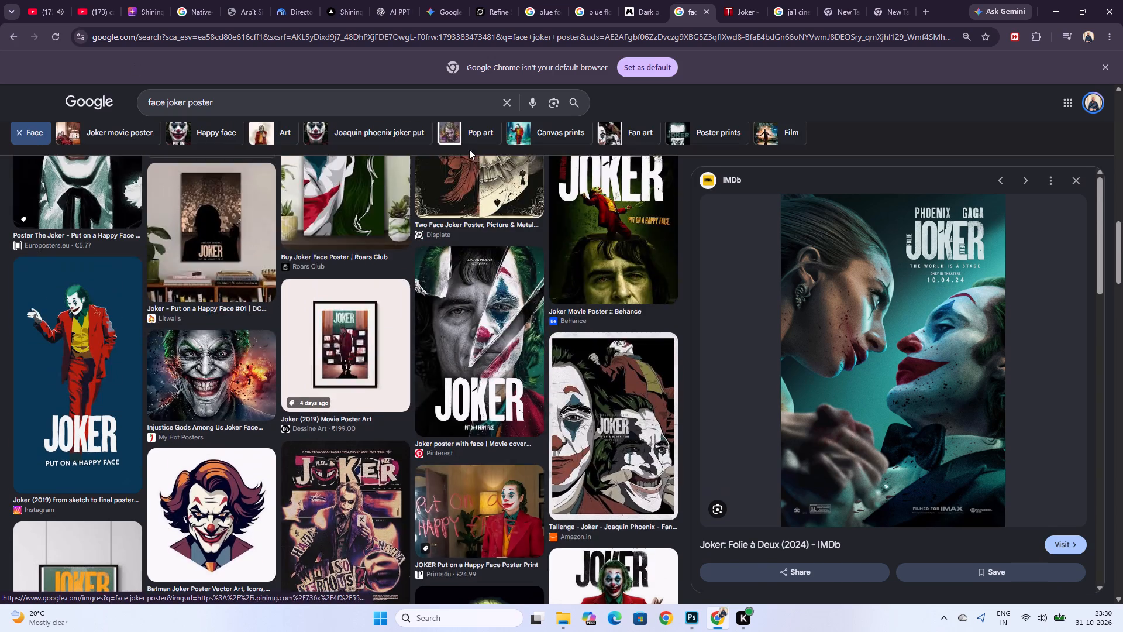
scroll(507, 184, down, 4)
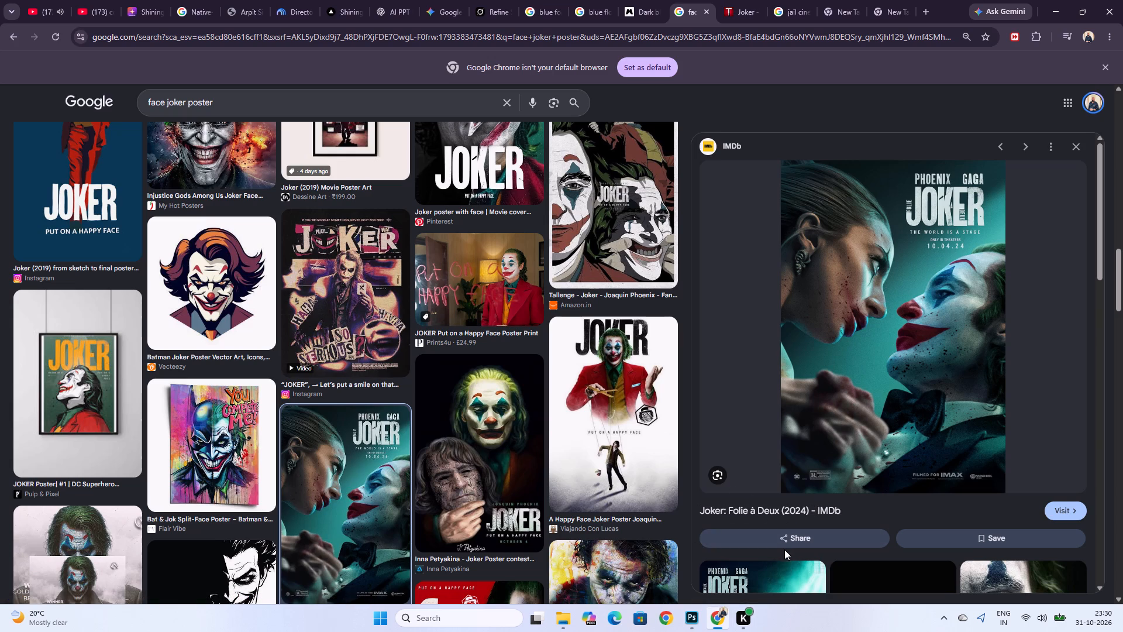
Back in Photoshop, add a text box across the Joker figure's head reading FOLIE in white 48 pt Impact.
click(698, 619)
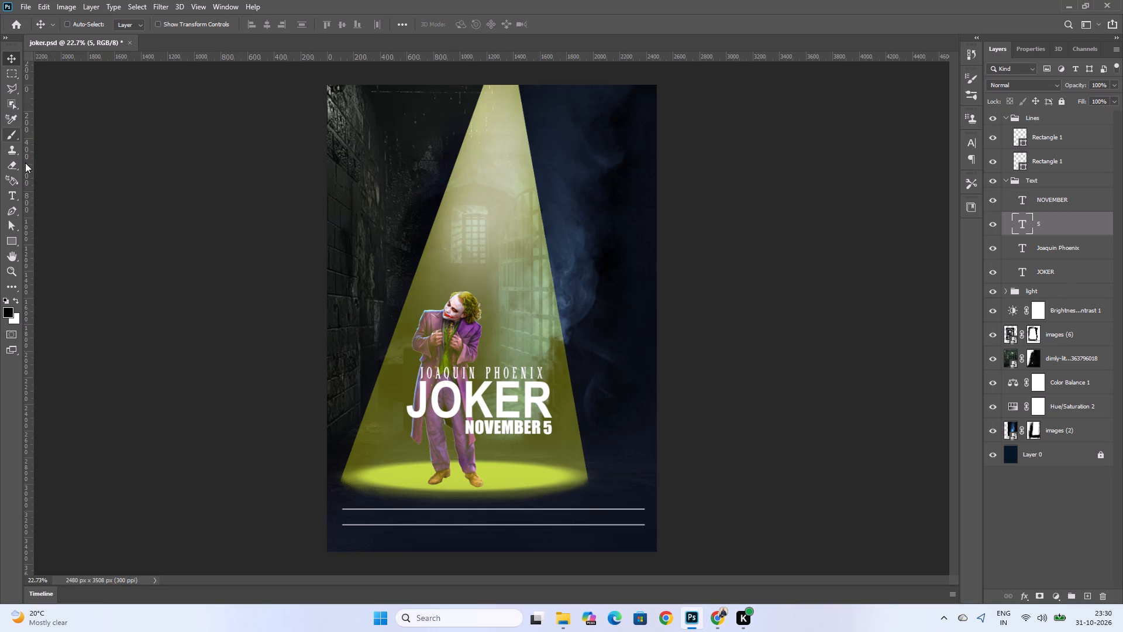
click(16, 194)
drag(350, 298, 367, 442)
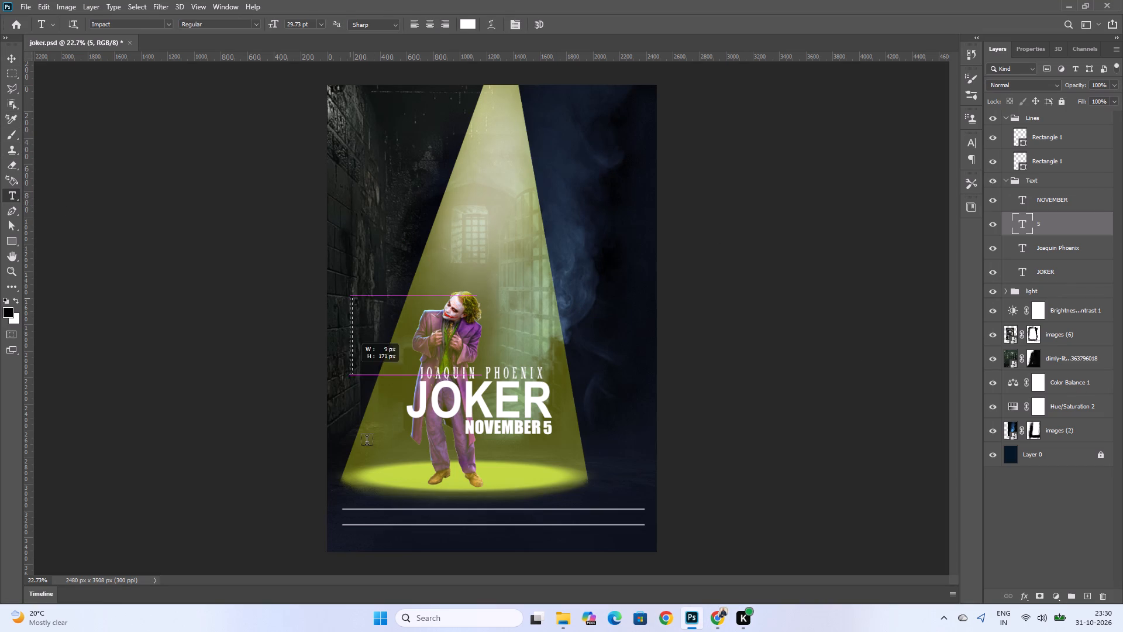
drag(367, 442, 607, 330)
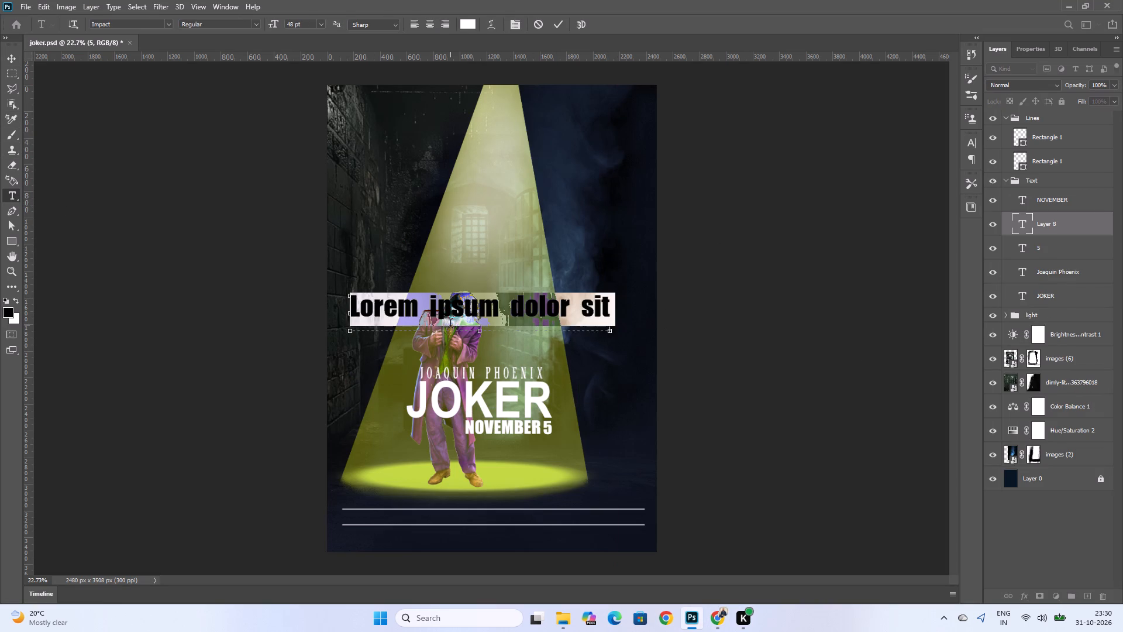
text(FO)
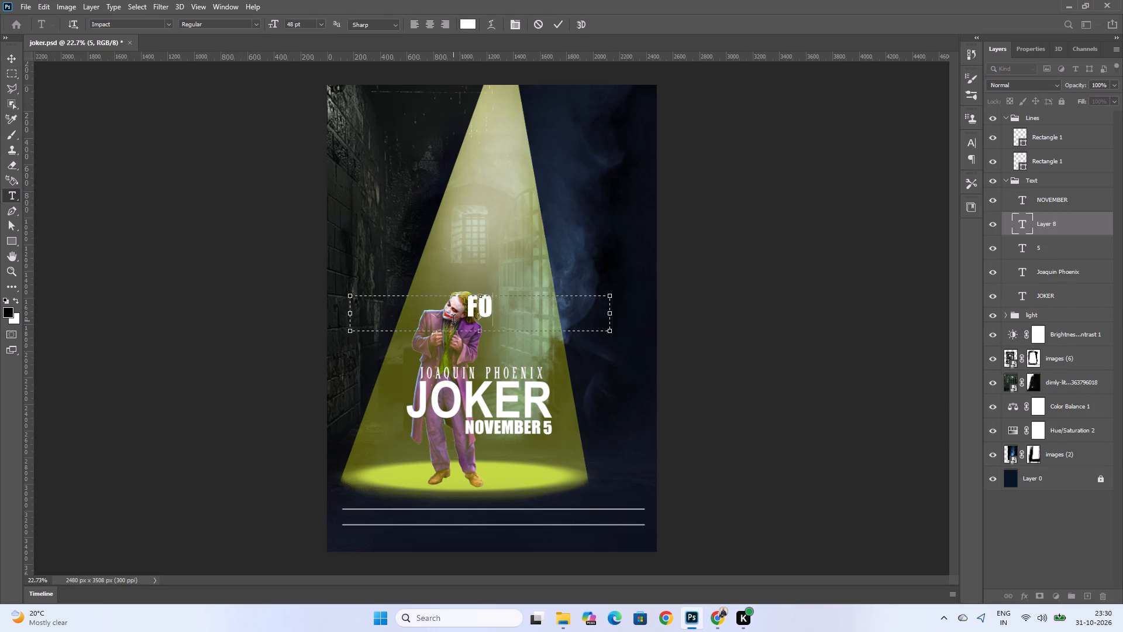
key(l)
text(ie)
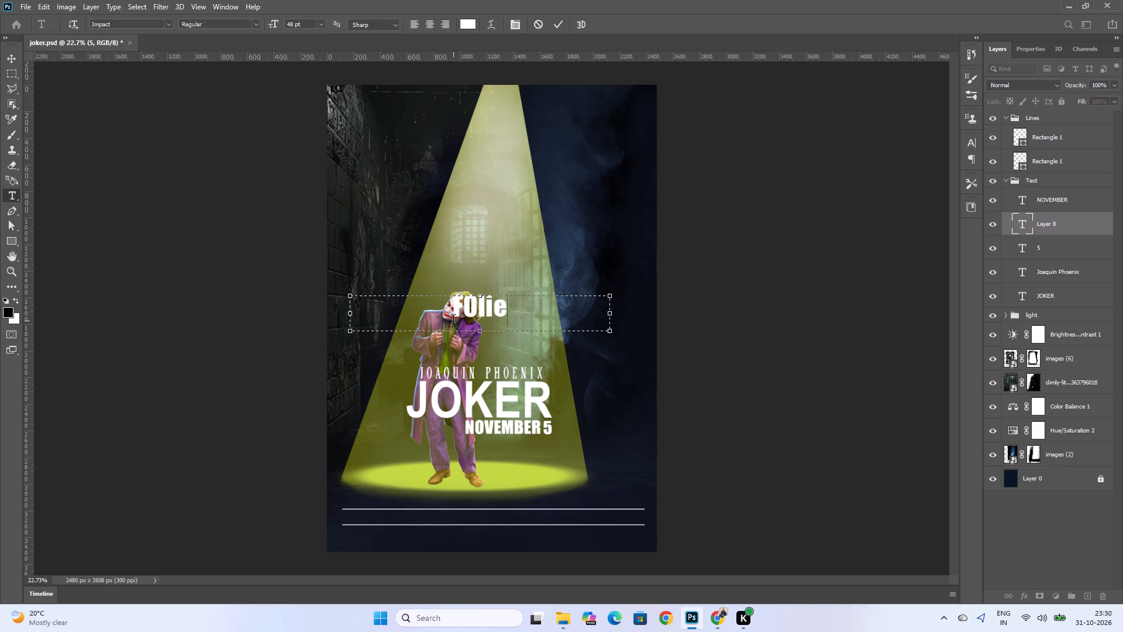
key(BackSpace)
key(BackSpace)
key(BackSpace)
text(LIES)
key(BackSpace)
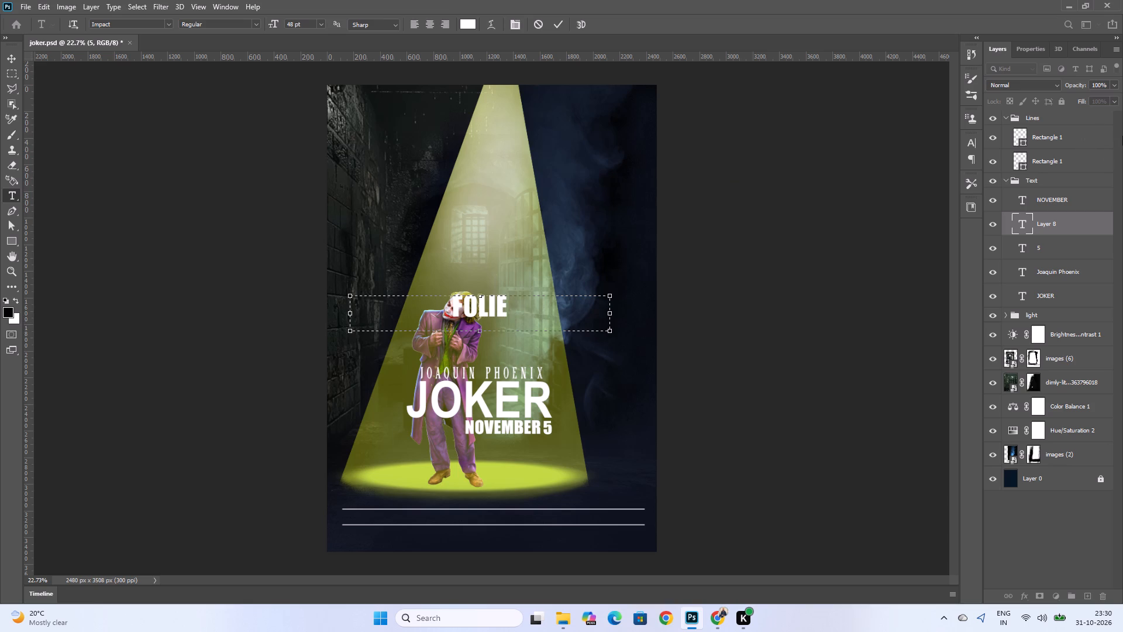
click(1048, 223)
click(1043, 226)
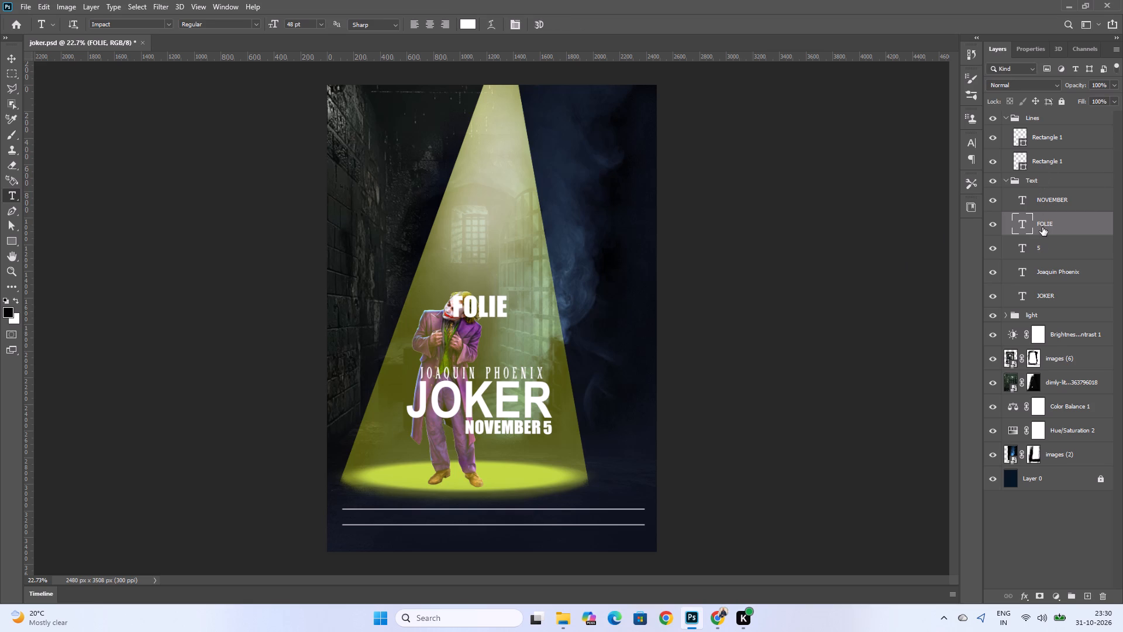
Shrink the FOLIE text box to about 497 × 211 px so it fits closely around the word, beside the figure's head.
double_click(477, 317)
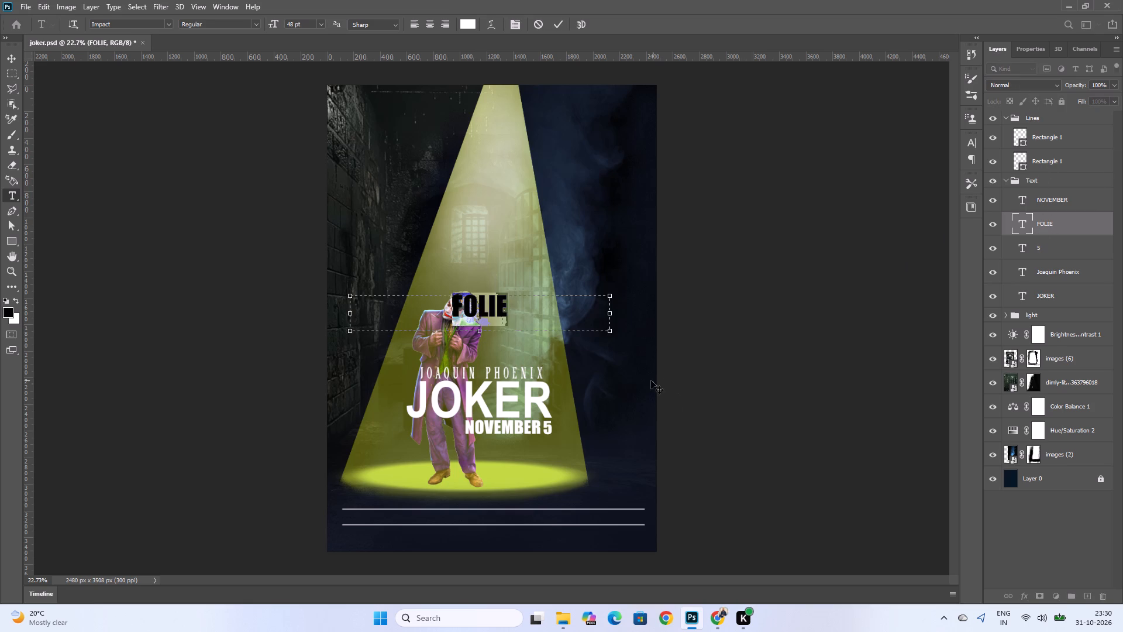
drag(611, 312, 553, 319)
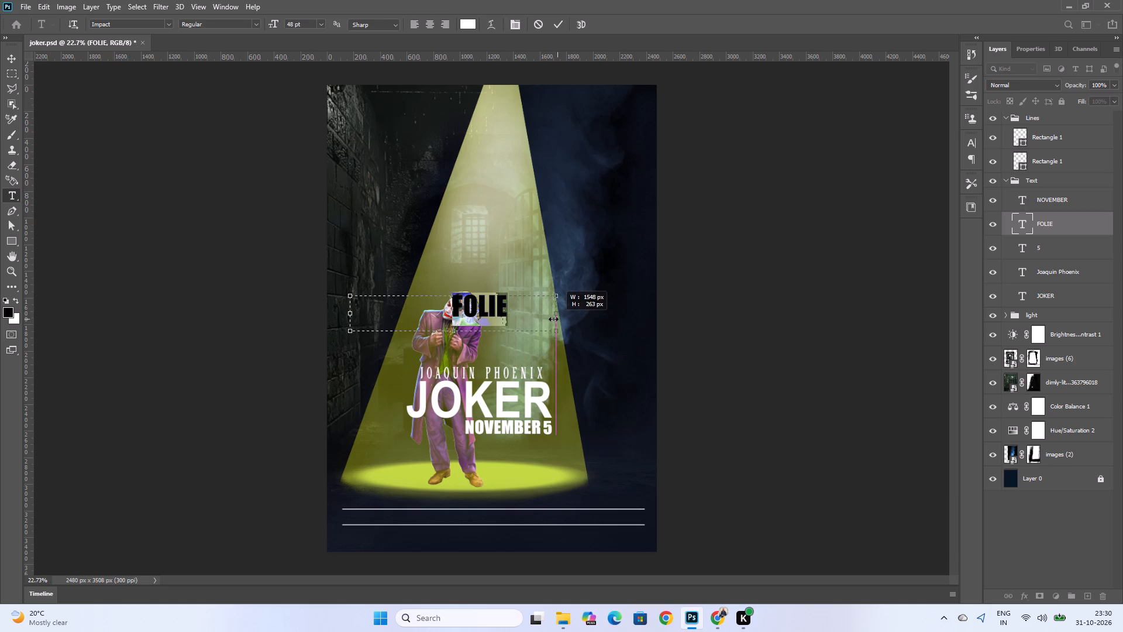
drag(553, 319, 446, 332)
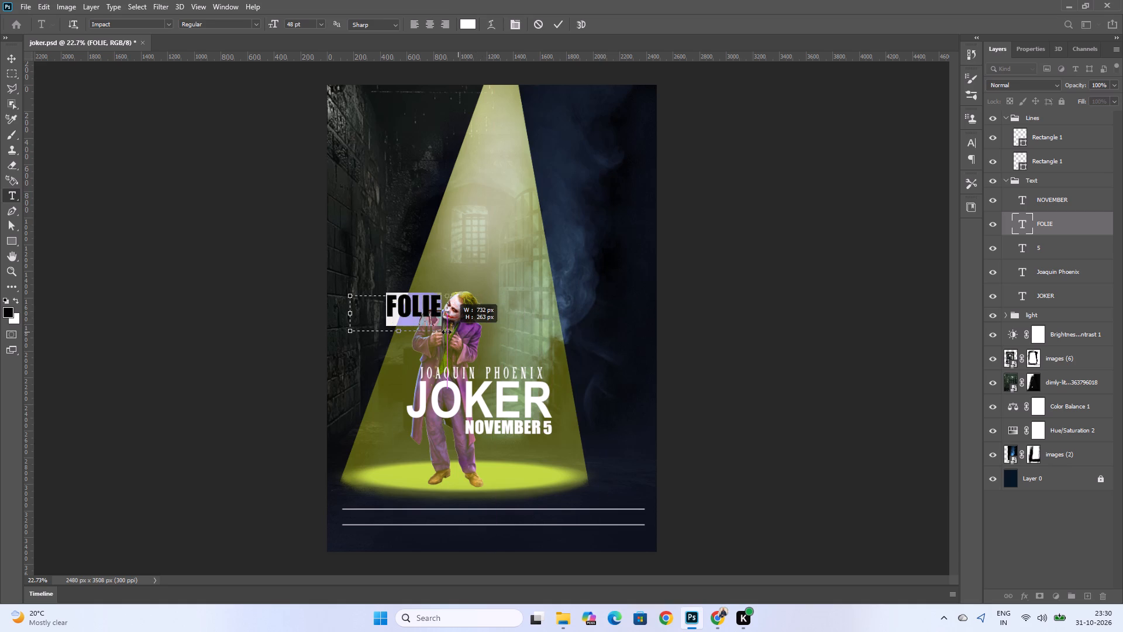
drag(446, 332, 418, 338)
click(382, 332)
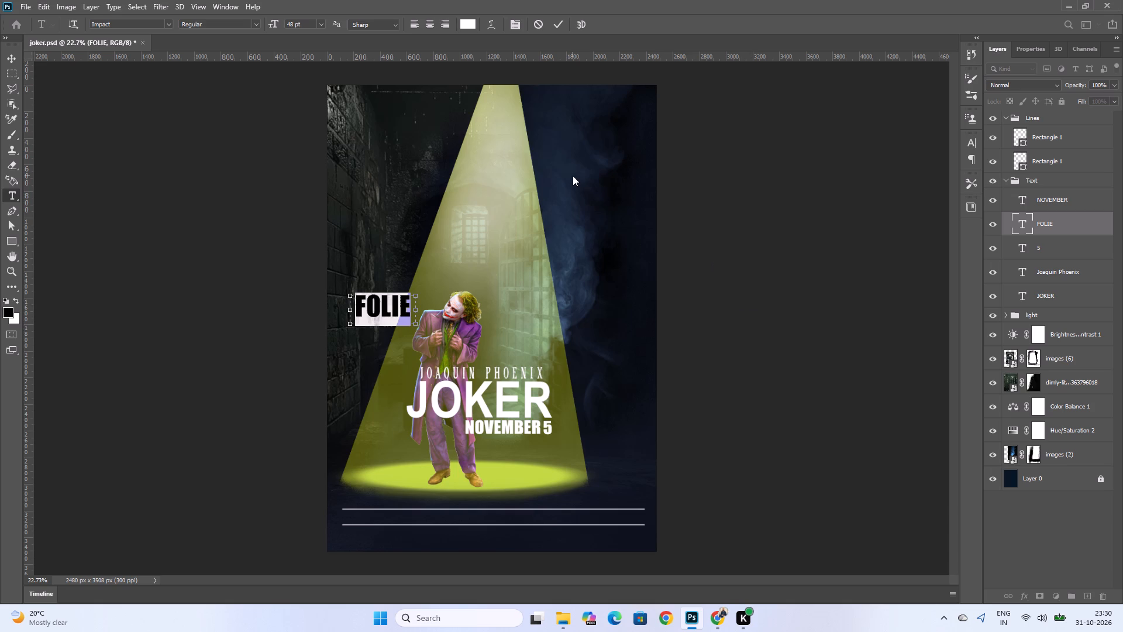
Finish the FOLIE text entry and reselect the whole word with its character properties shown.
click(18, 54)
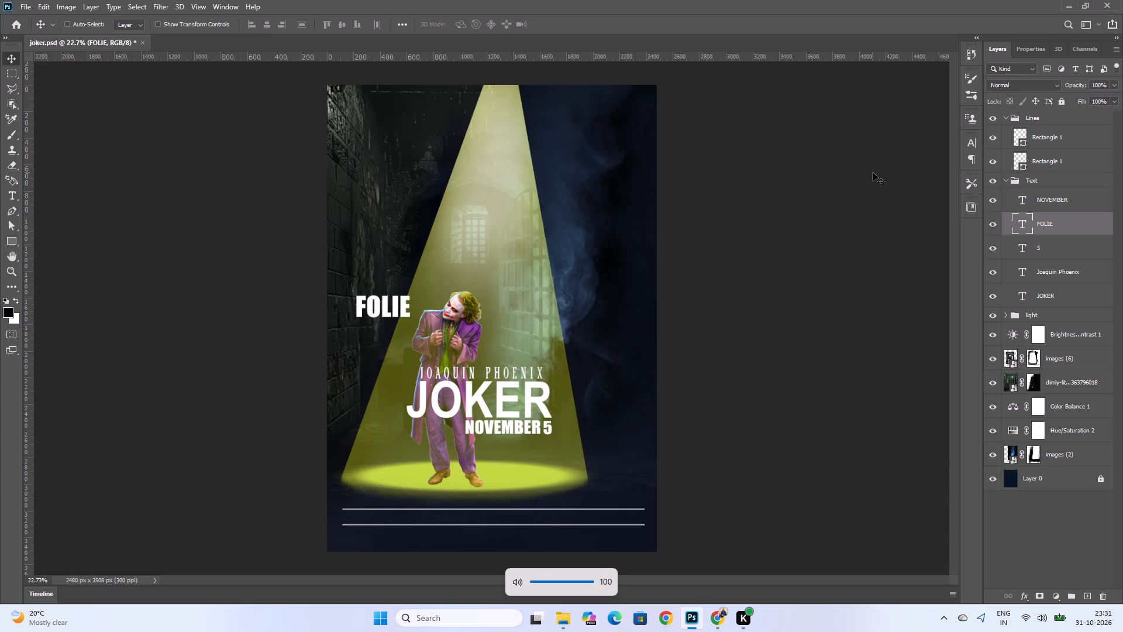
key(ctrl+t)
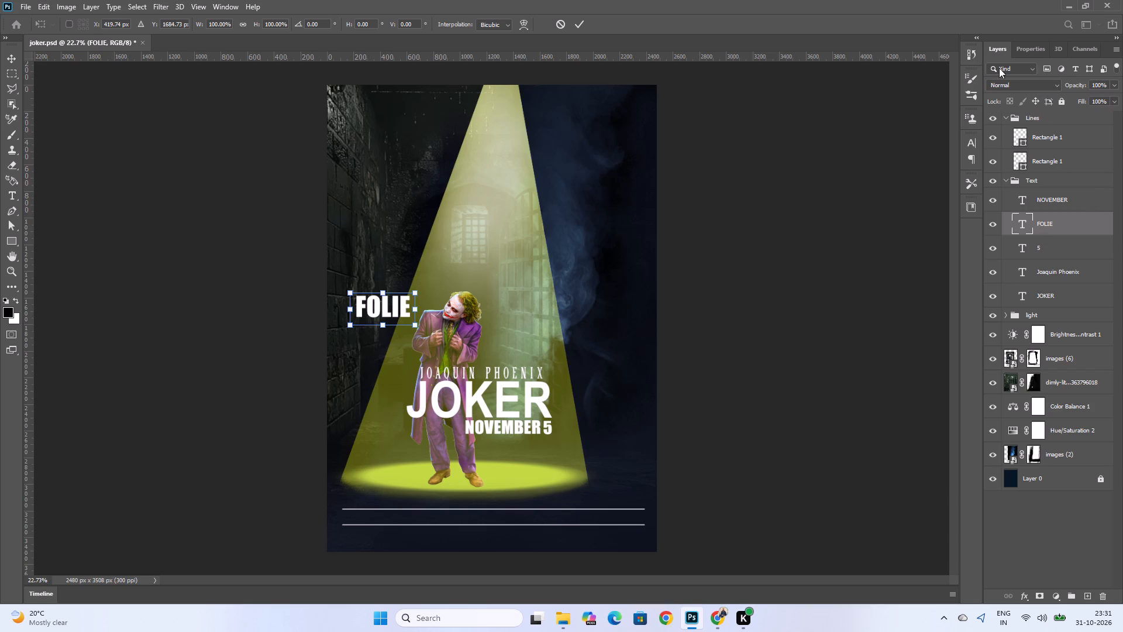
click(1030, 50)
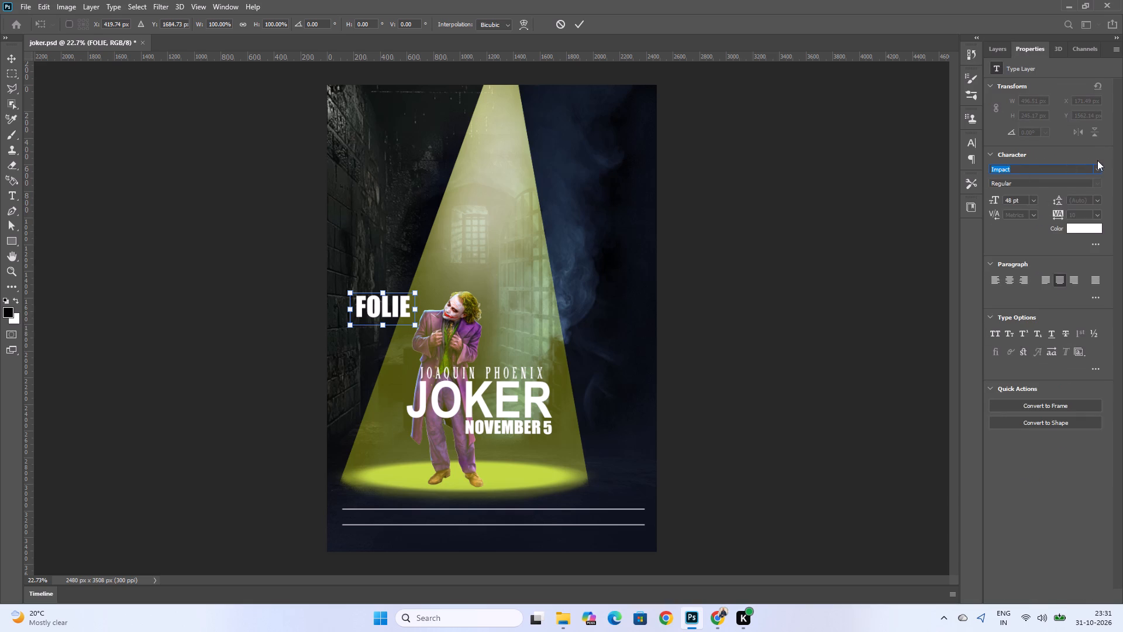
click(1096, 166)
click(1102, 166)
click(1098, 169)
triple_click(399, 309)
click(399, 309)
triple_click(377, 309)
click(377, 309)
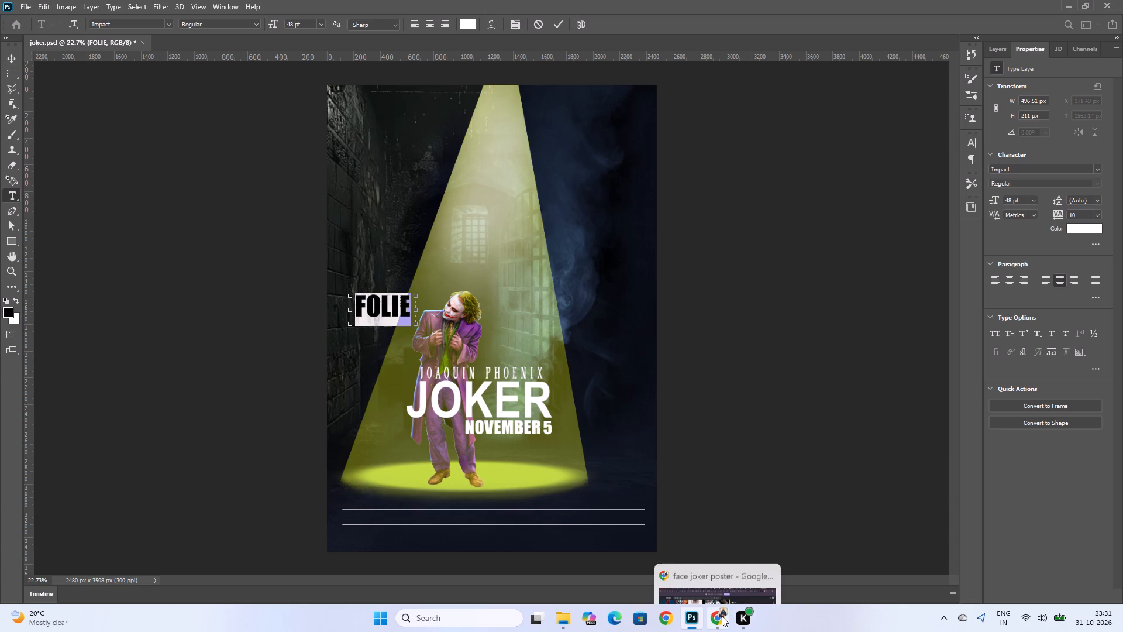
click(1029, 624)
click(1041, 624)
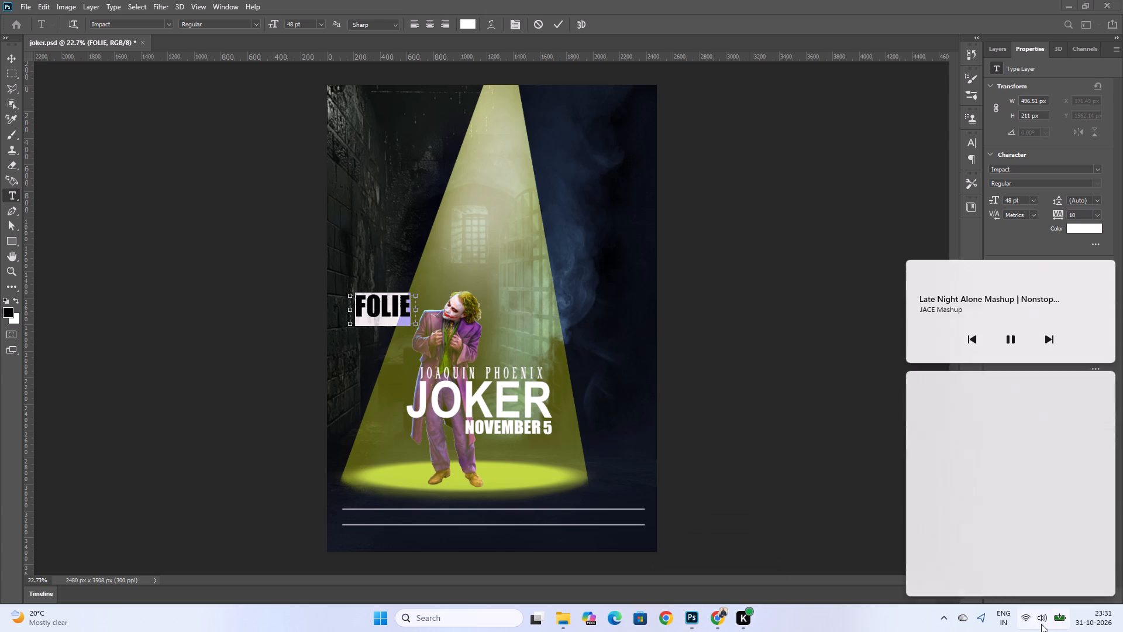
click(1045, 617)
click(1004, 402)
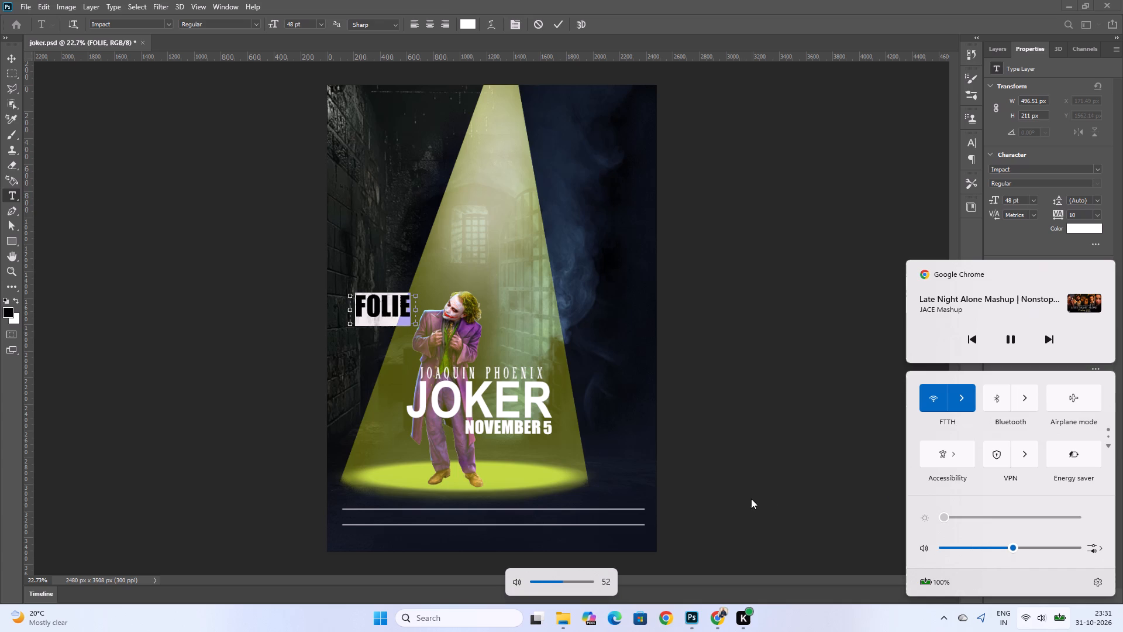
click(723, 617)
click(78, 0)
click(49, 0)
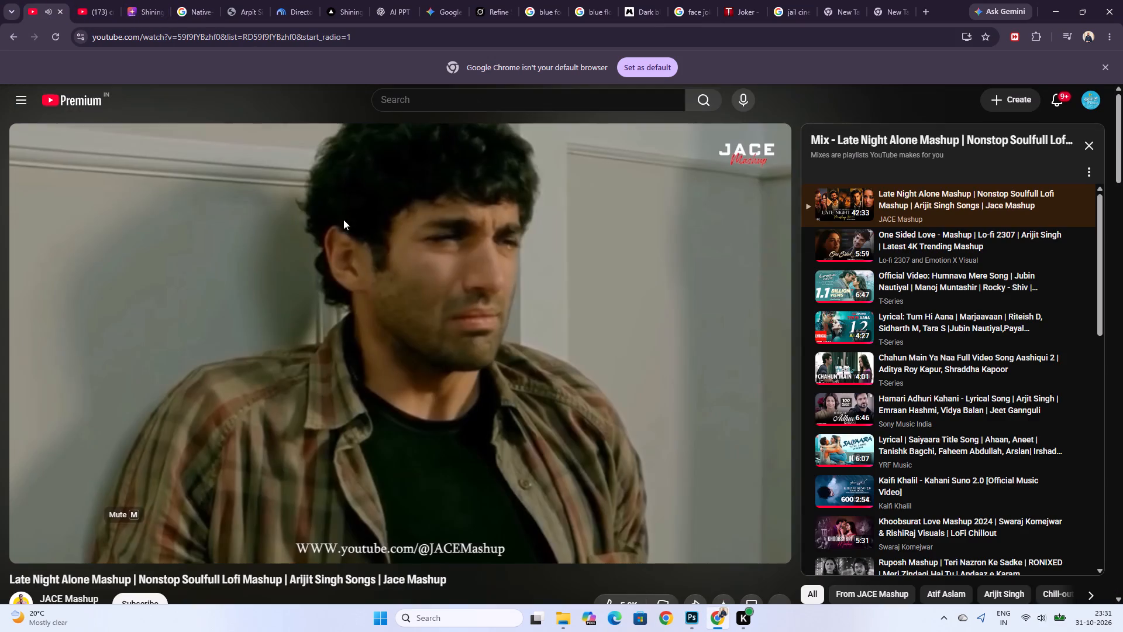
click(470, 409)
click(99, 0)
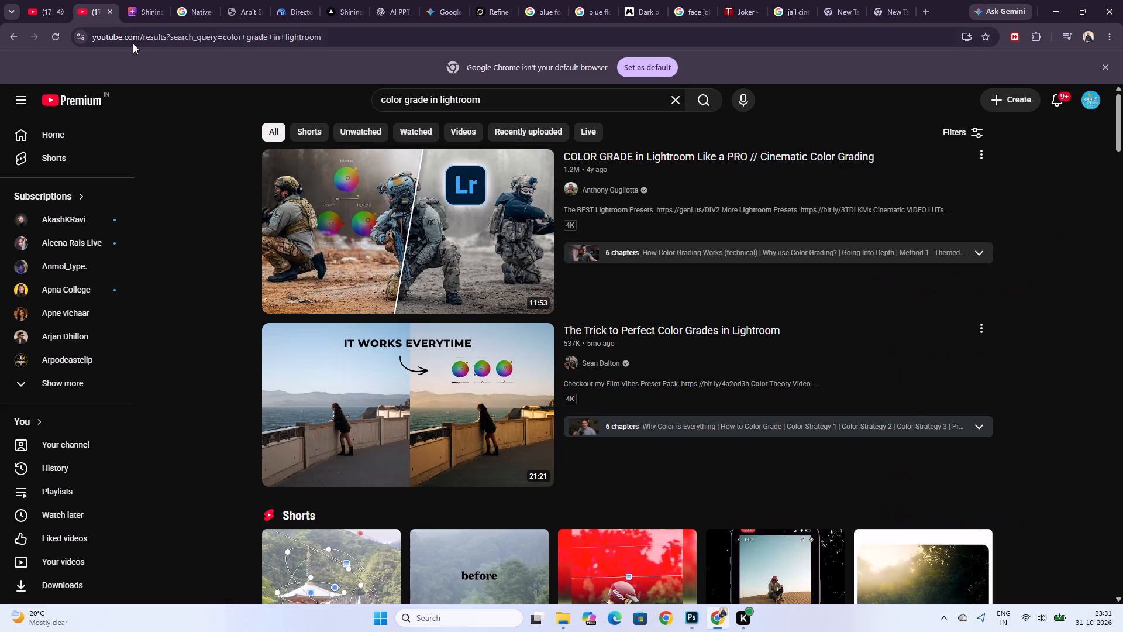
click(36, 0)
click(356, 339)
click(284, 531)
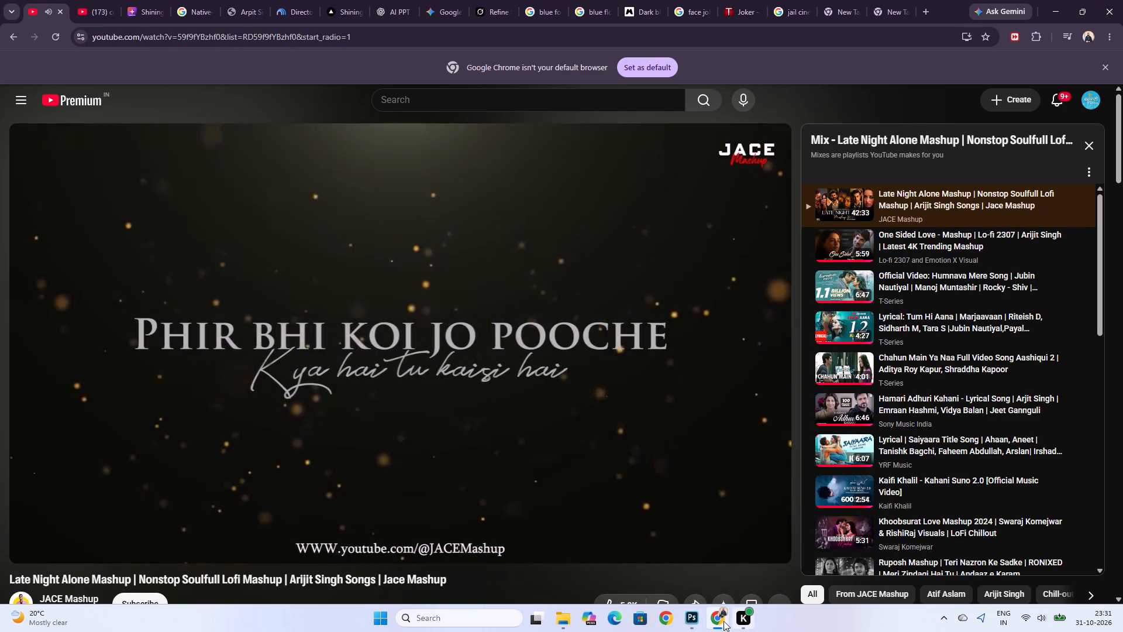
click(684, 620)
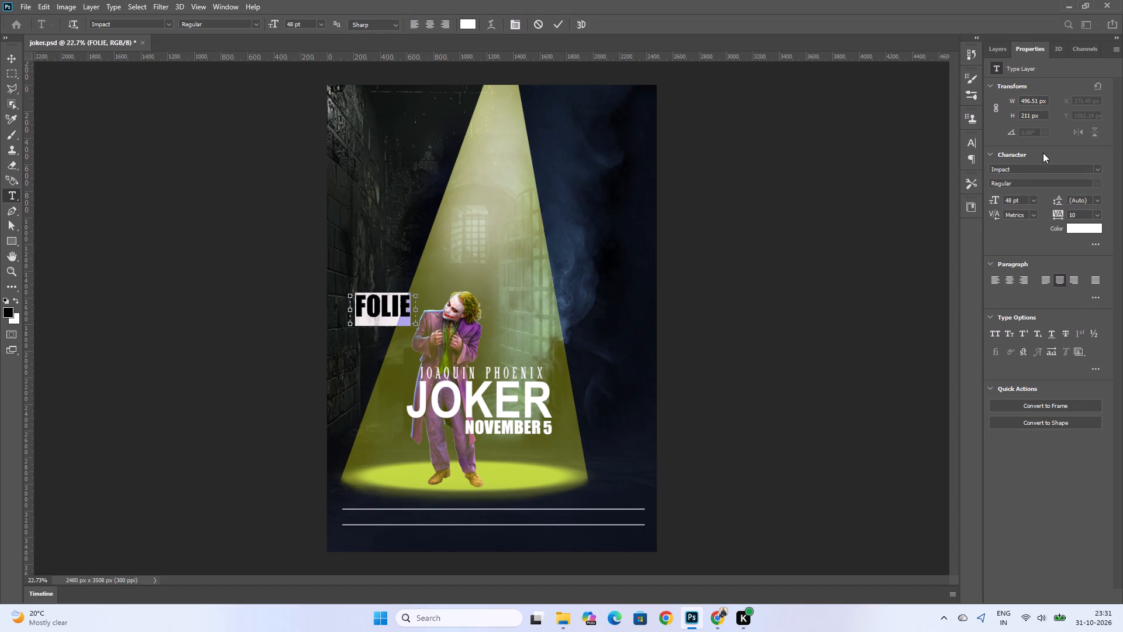
Change the font of the selected word FOLIE to Franklin Gothic Medium and finish the text edit.
click(1097, 167)
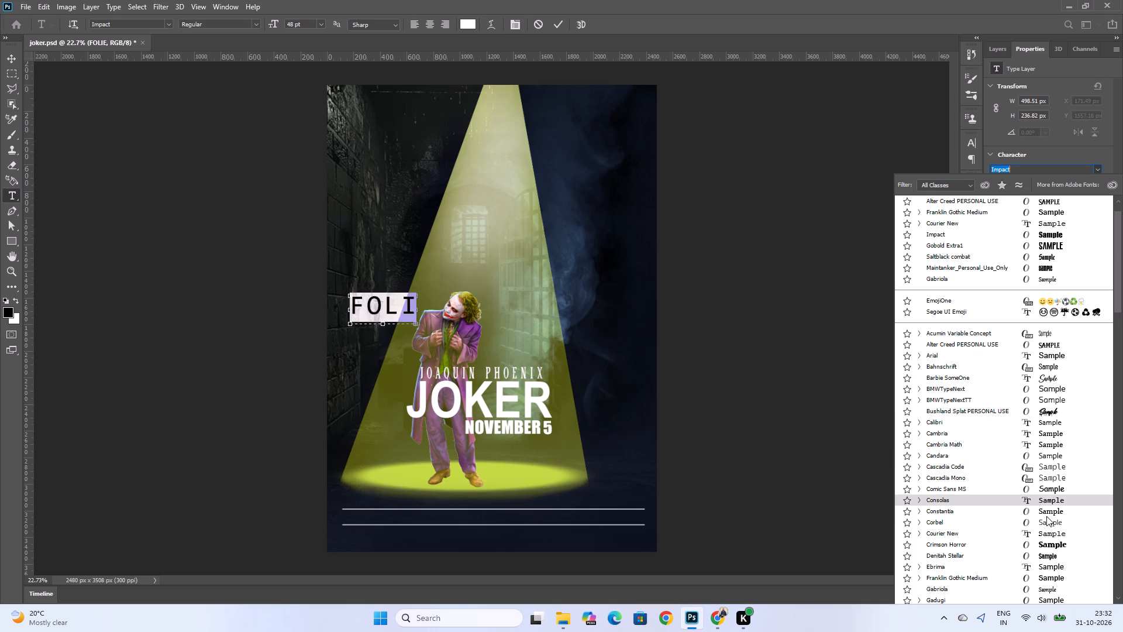
click(1052, 582)
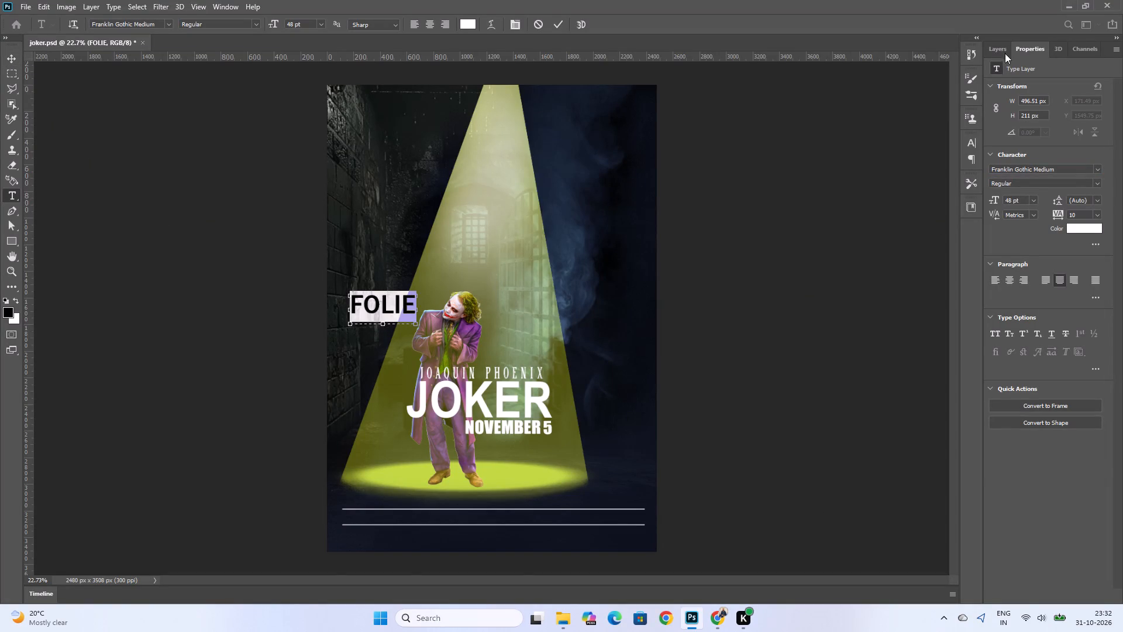
click(992, 46)
click(901, 246)
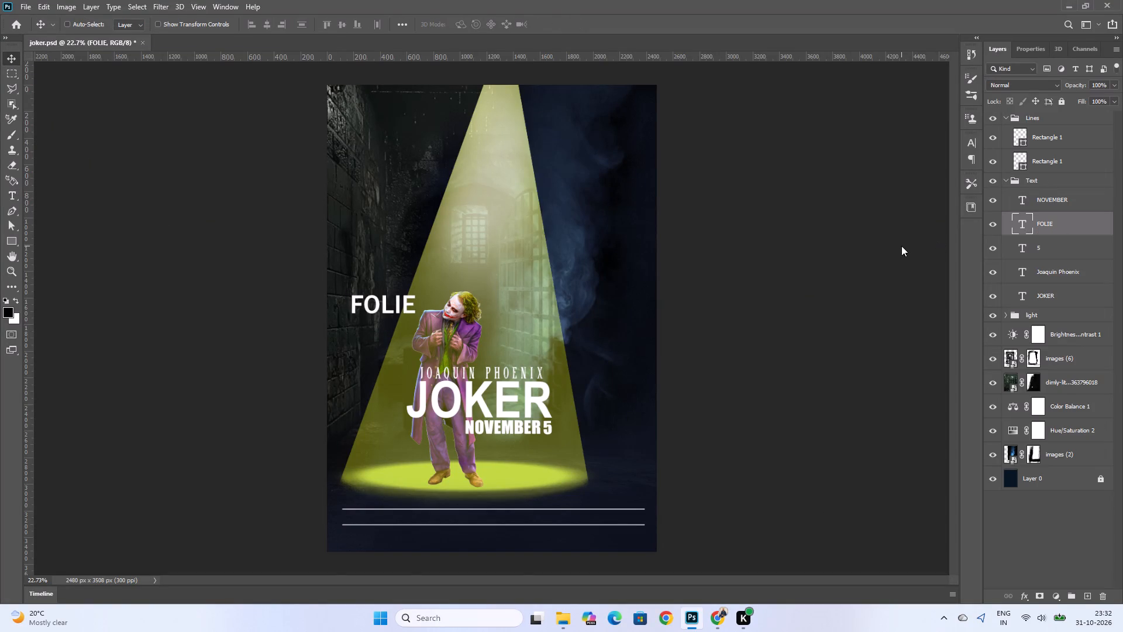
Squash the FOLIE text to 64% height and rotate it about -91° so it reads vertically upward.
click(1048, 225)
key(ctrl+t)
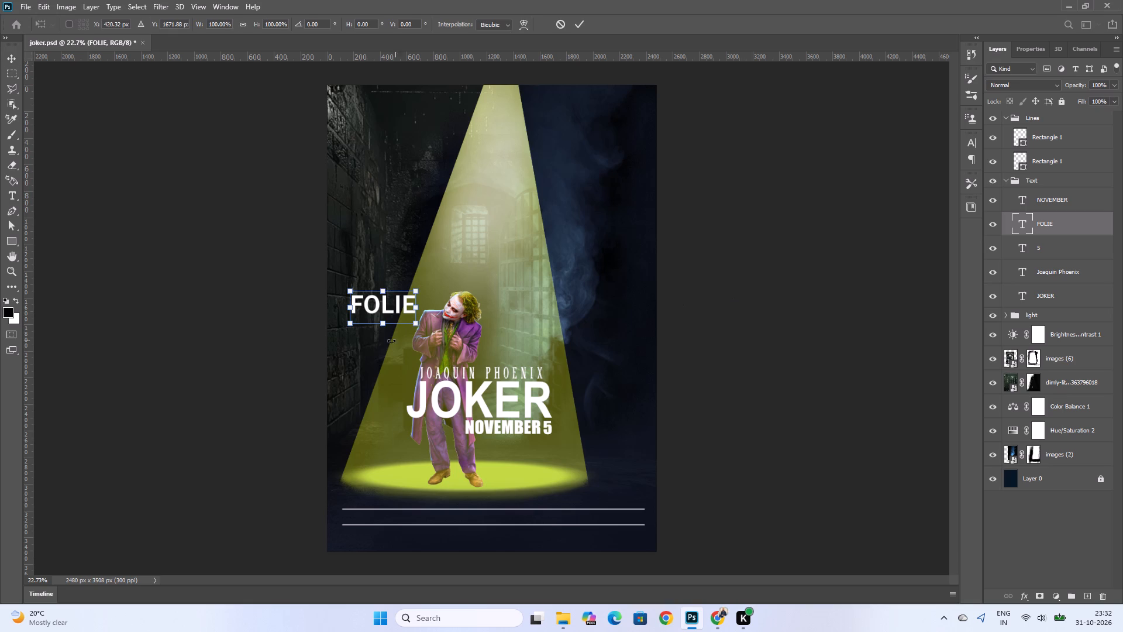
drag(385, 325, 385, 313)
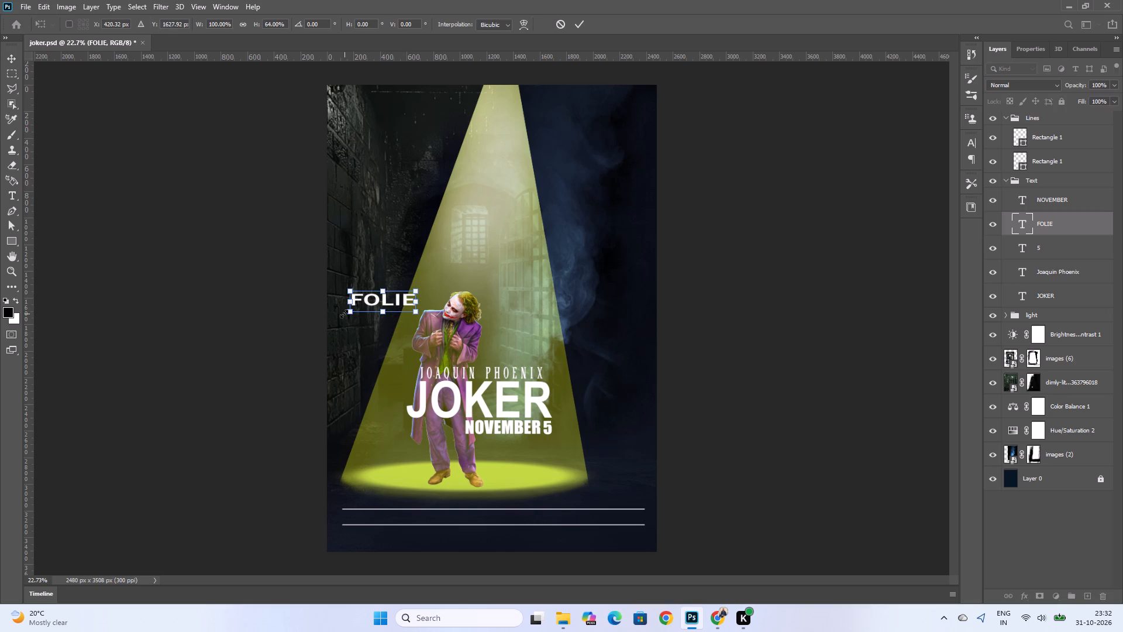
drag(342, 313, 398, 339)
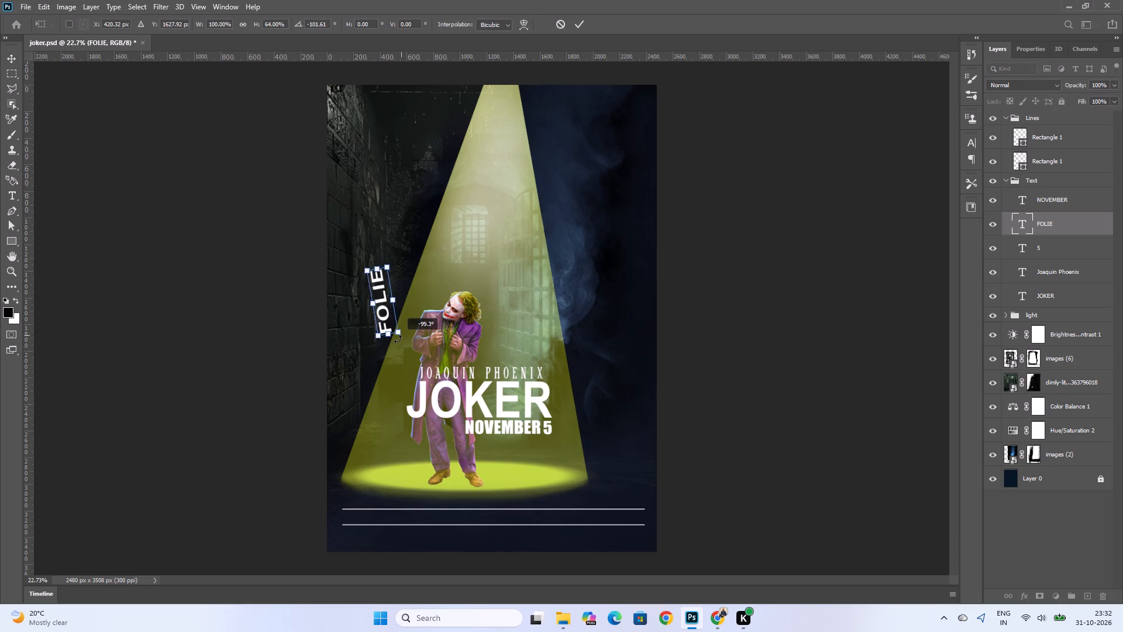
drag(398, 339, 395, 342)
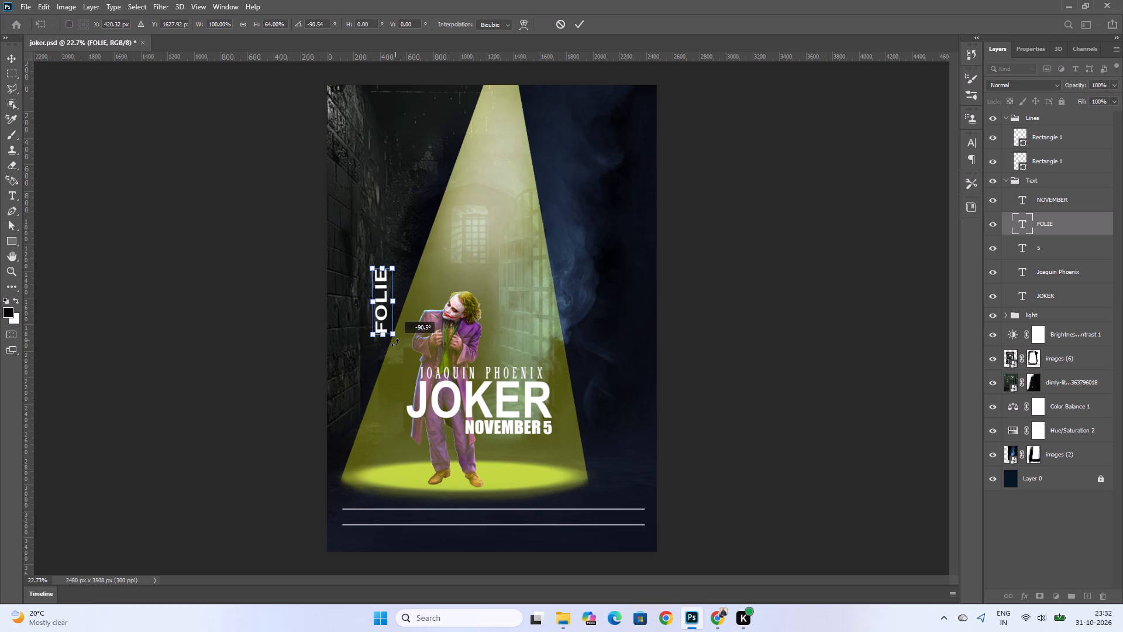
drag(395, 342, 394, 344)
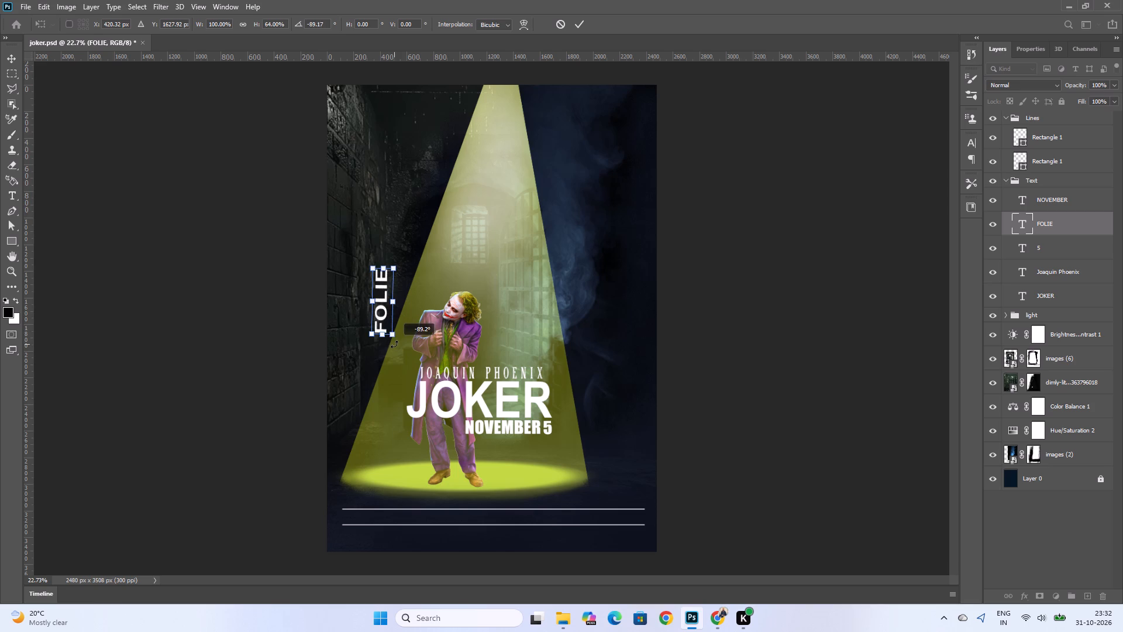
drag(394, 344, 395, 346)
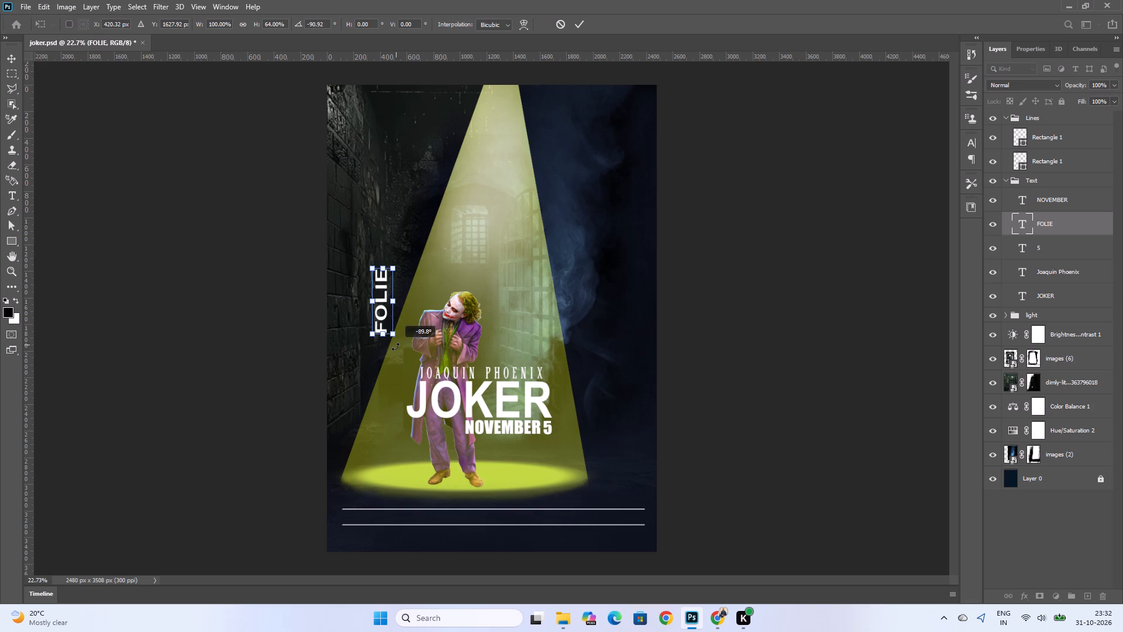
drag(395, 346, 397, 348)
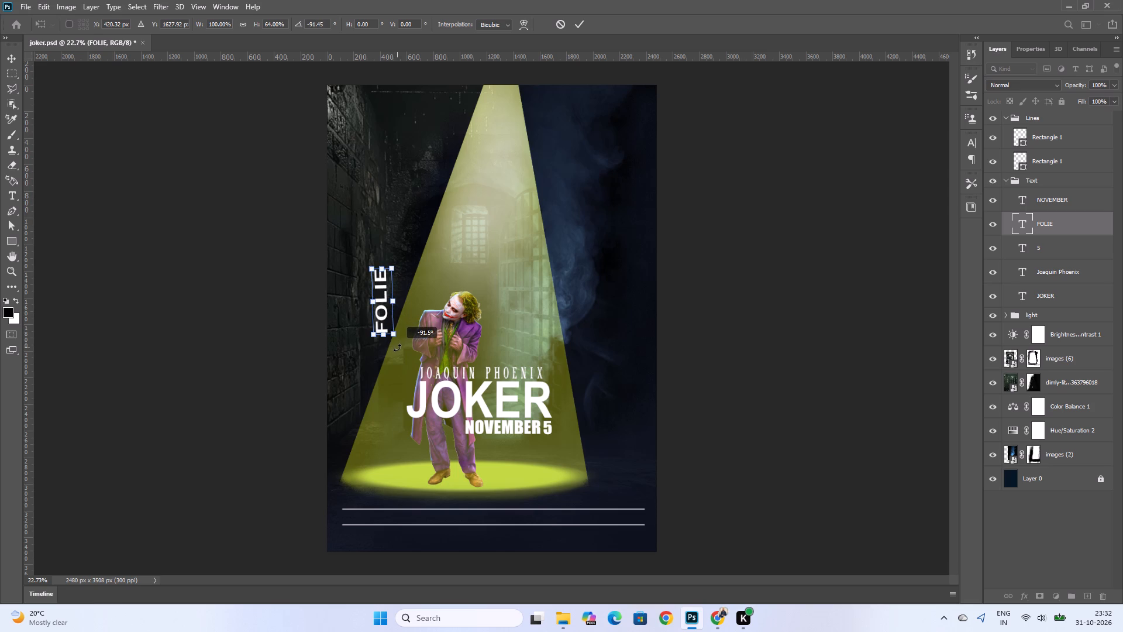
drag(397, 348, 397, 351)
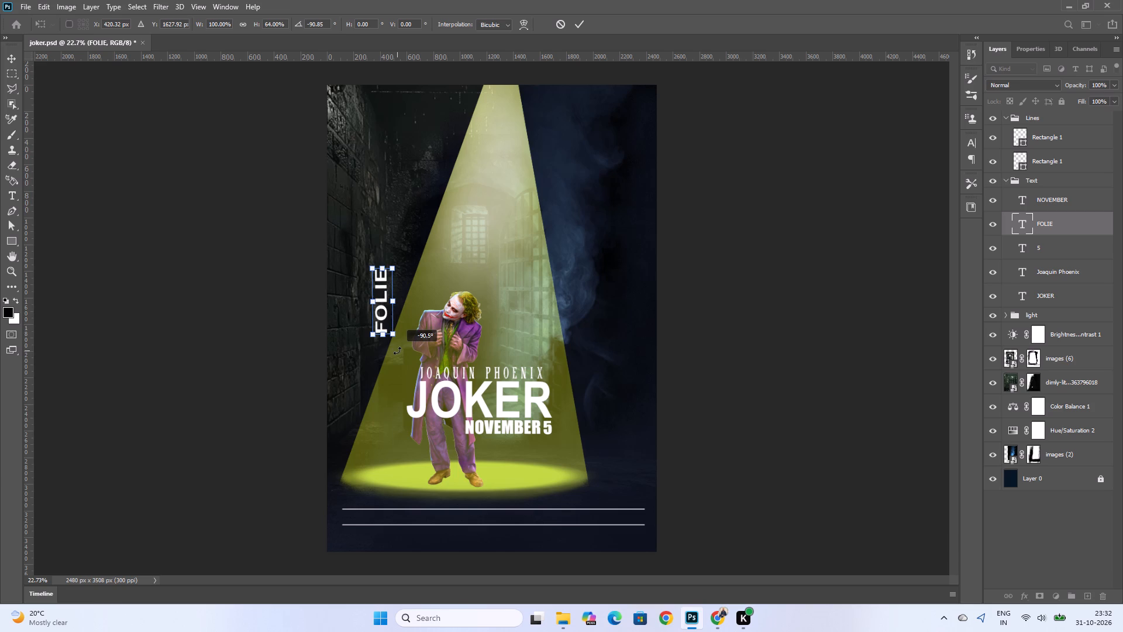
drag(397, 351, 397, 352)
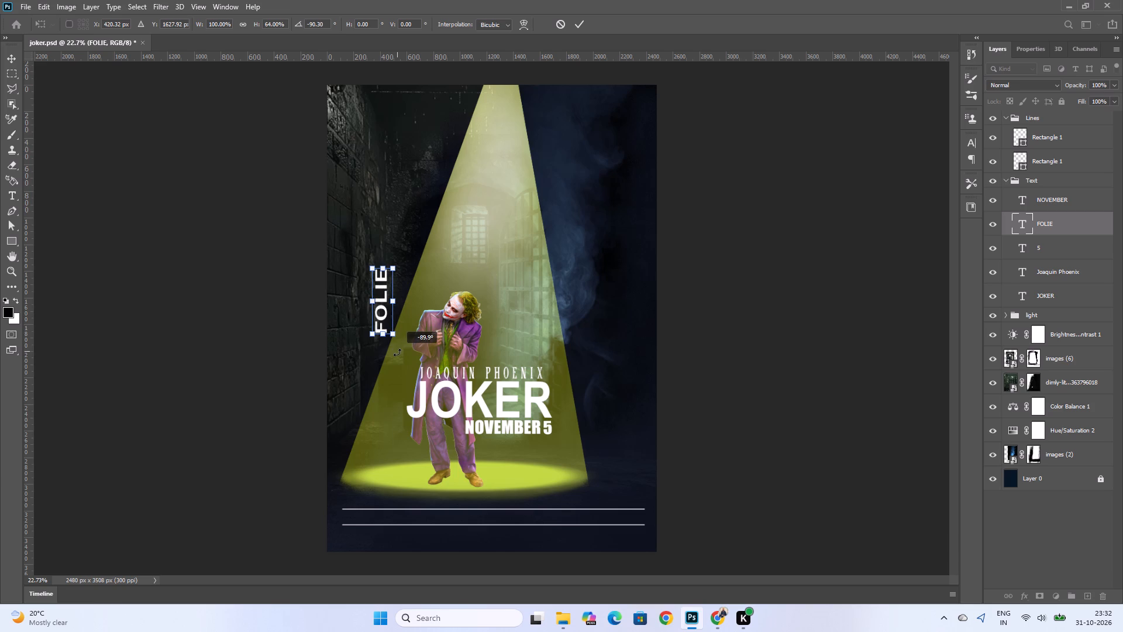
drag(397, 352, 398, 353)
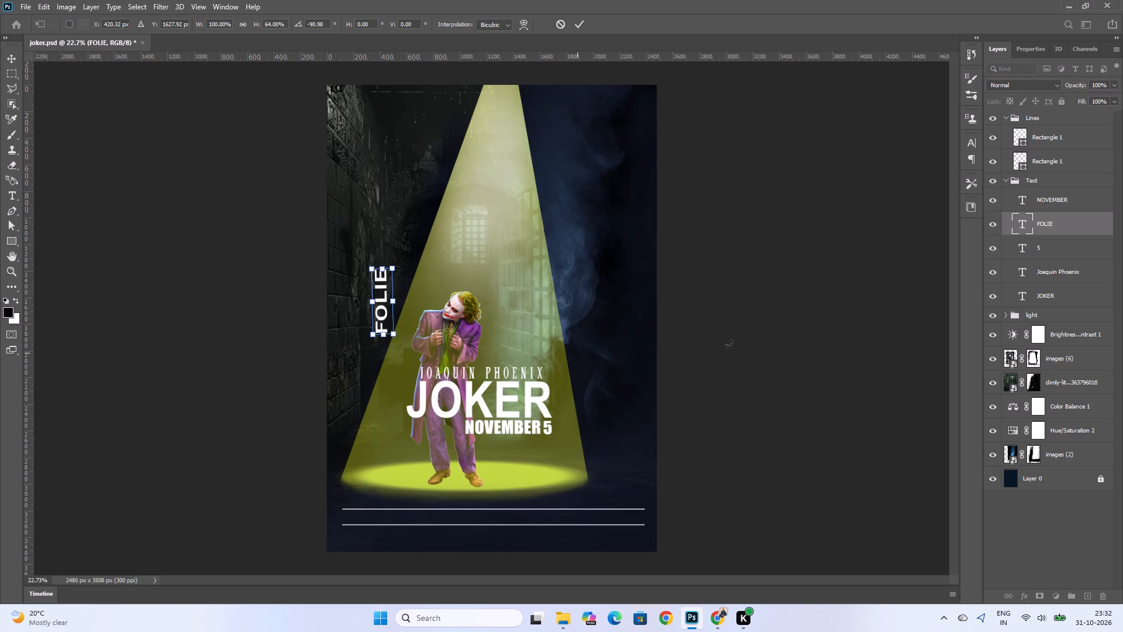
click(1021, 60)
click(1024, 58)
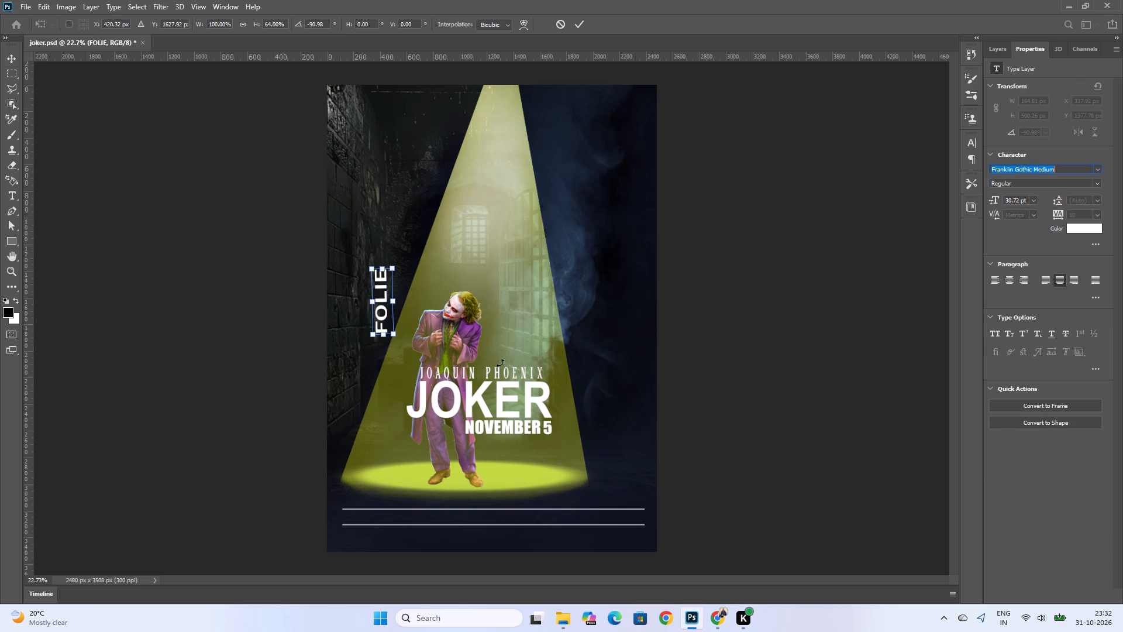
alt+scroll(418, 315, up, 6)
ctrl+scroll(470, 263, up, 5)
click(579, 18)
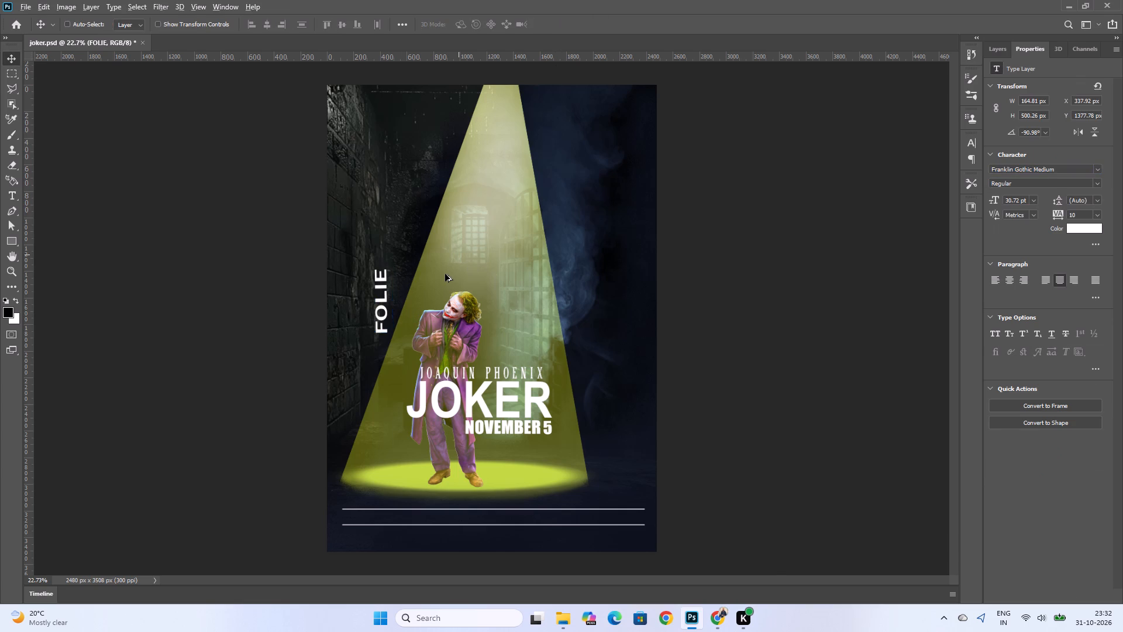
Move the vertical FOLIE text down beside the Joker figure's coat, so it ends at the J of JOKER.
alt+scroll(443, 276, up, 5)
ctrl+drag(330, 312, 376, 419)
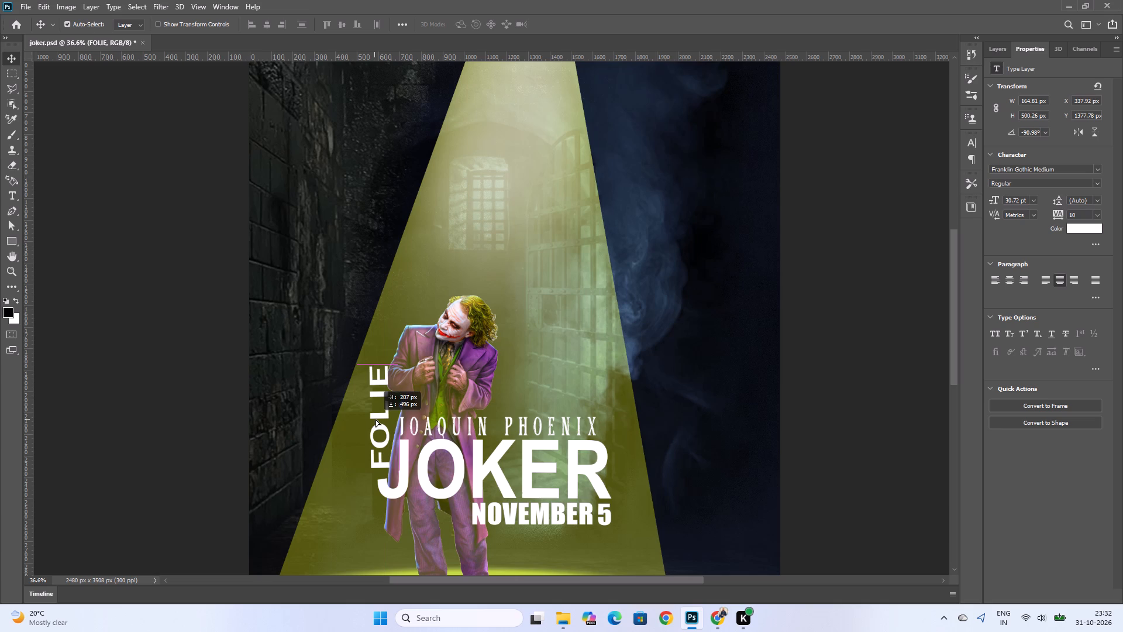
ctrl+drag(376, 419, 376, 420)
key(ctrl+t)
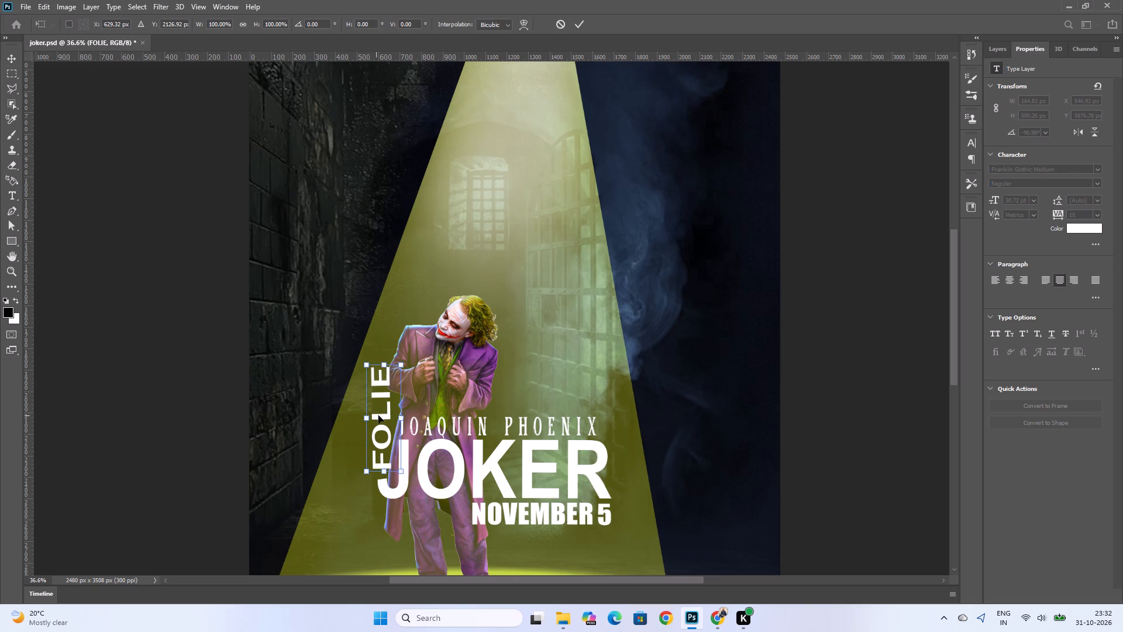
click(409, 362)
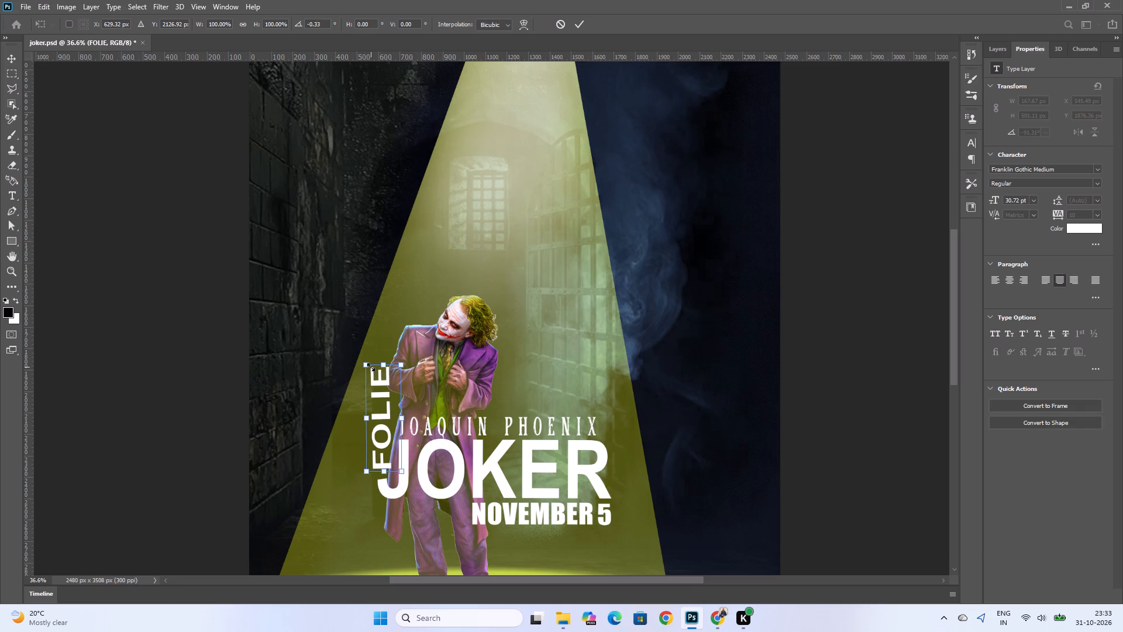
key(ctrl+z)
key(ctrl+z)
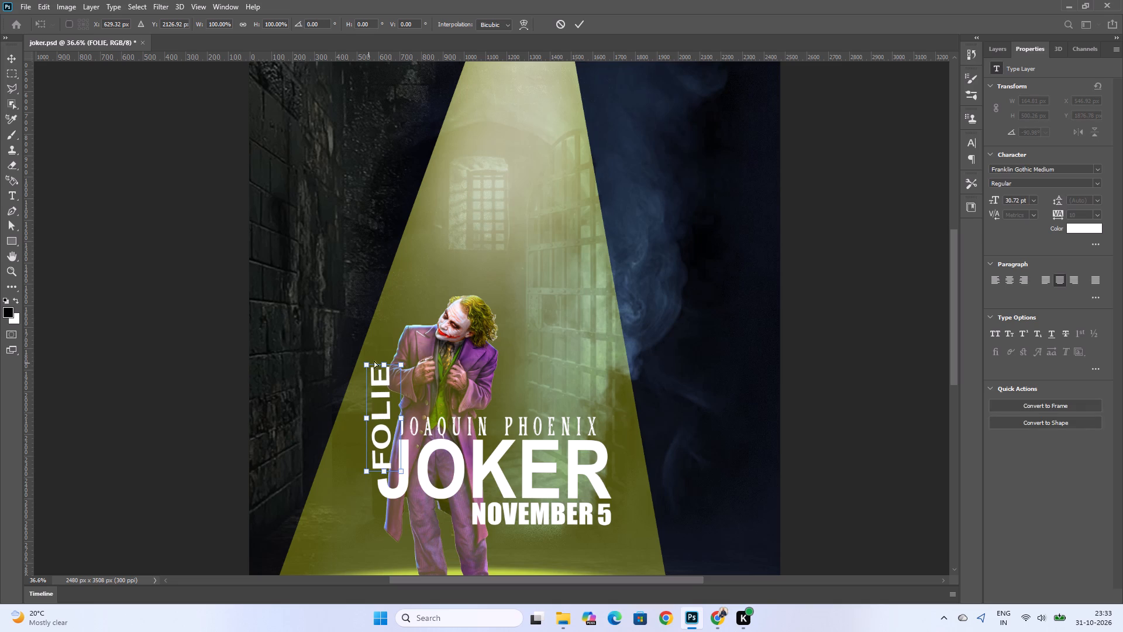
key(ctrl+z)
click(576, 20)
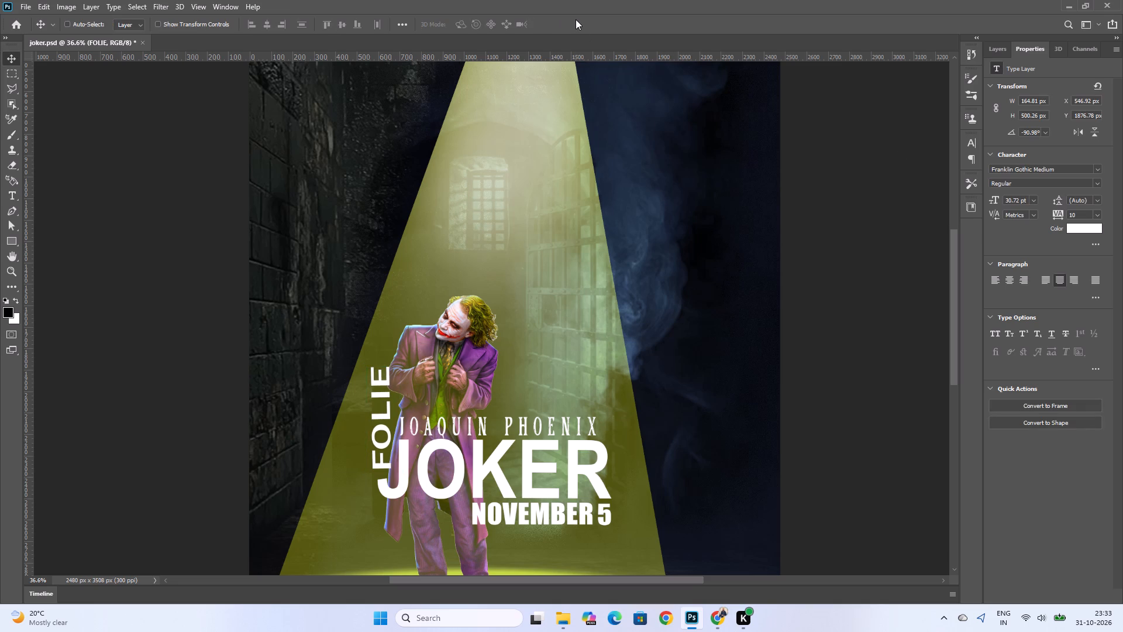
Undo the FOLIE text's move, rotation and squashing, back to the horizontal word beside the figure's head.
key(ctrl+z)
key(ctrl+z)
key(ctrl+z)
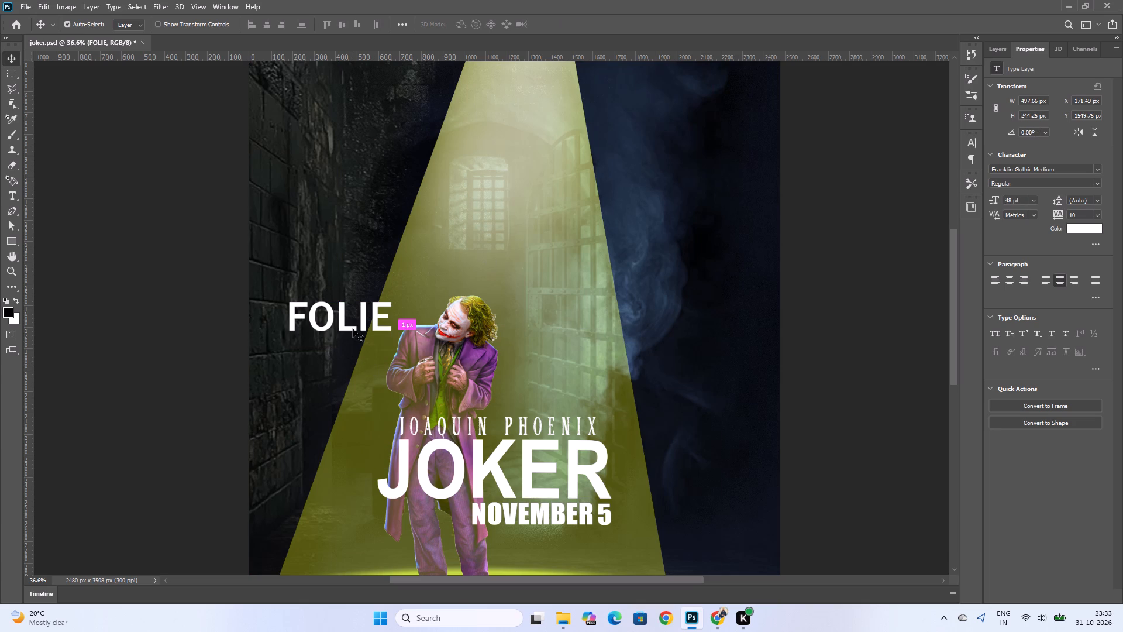
Transform the FOLIE text to about 112% width and 84% height, rotated about -90° to read vertically upward.
key(ctrl+t)
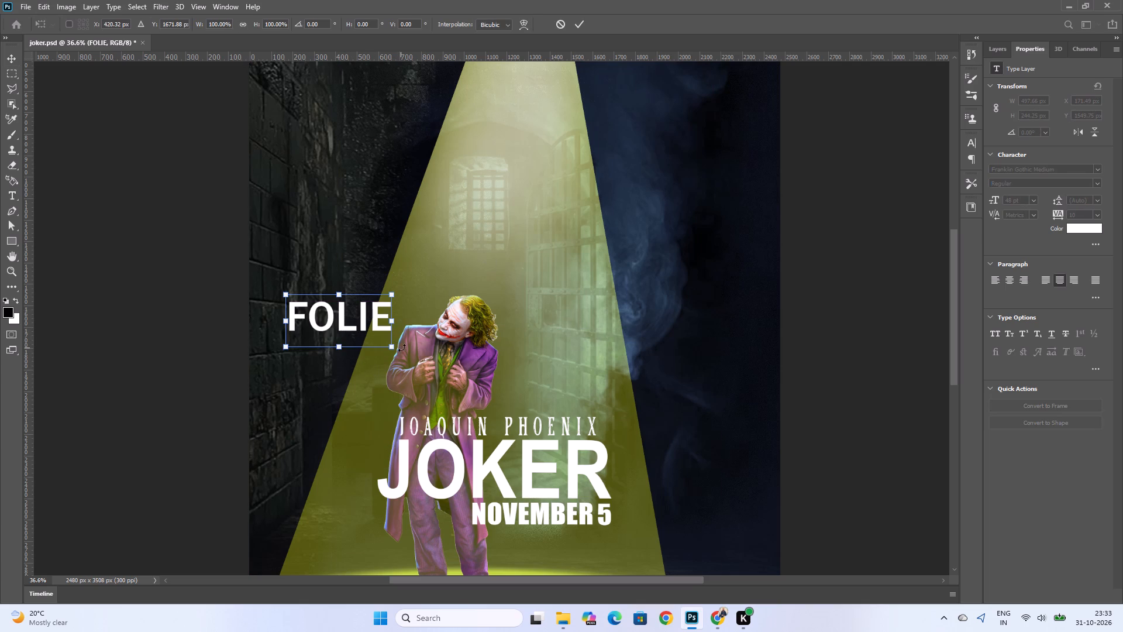
drag(397, 351, 411, 345)
drag(403, 346, 416, 282)
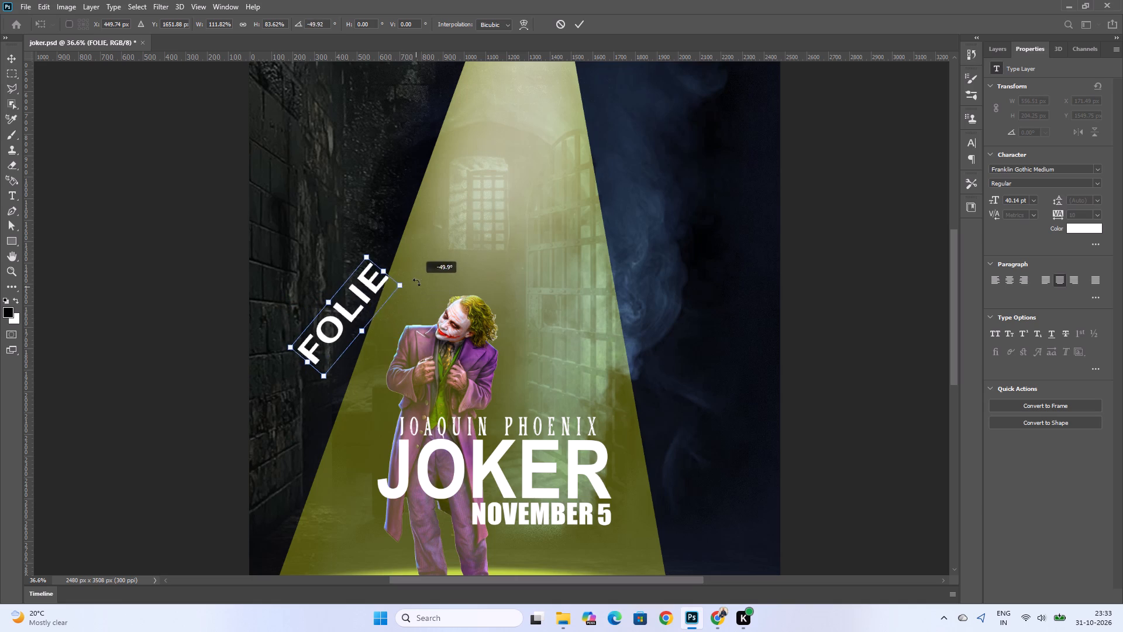
drag(416, 282, 403, 231)
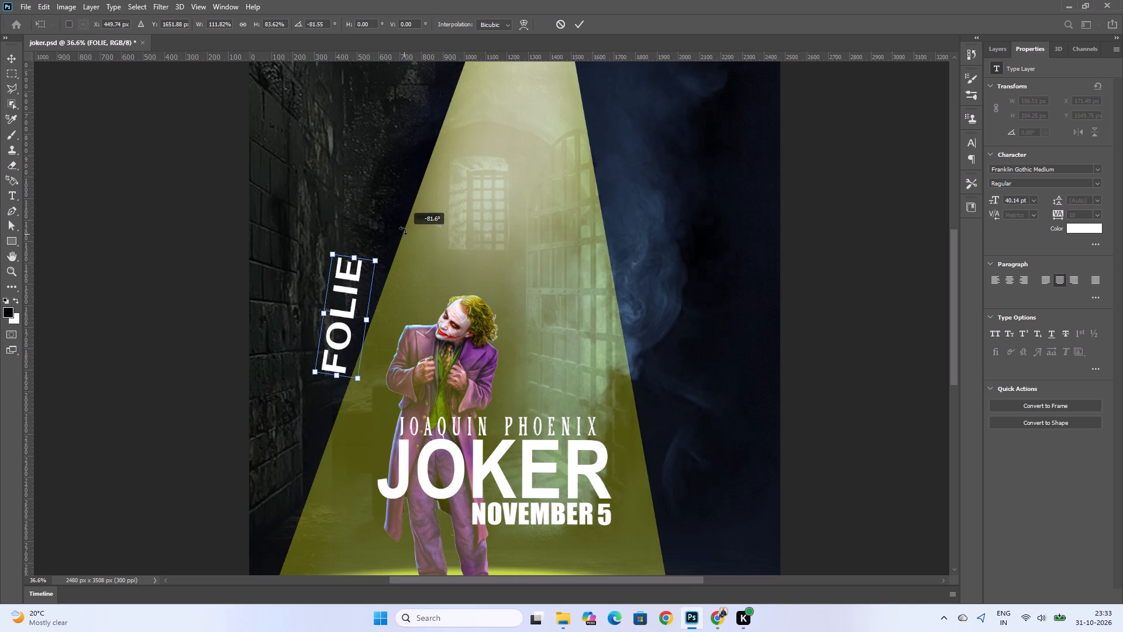
drag(403, 231, 396, 216)
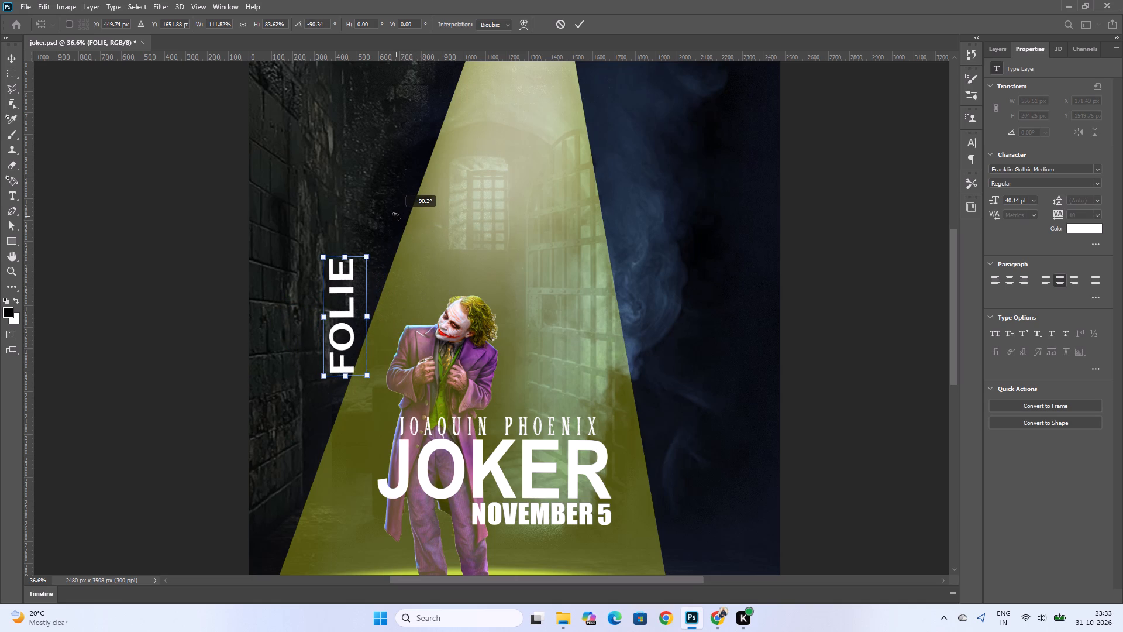
drag(396, 216, 397, 216)
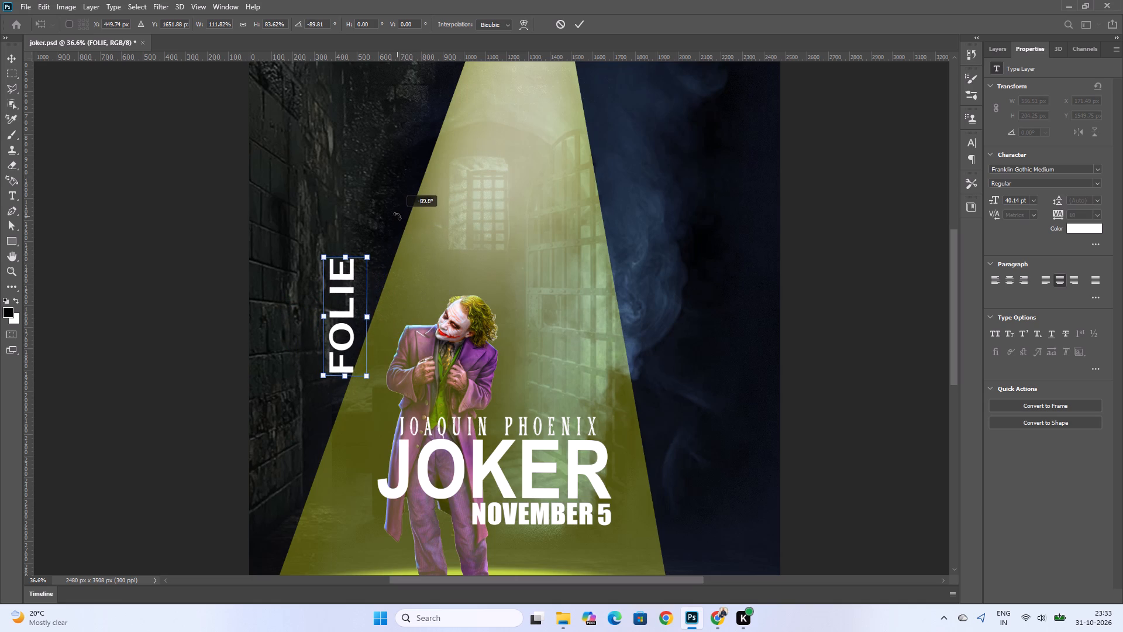
drag(397, 216, 396, 216)
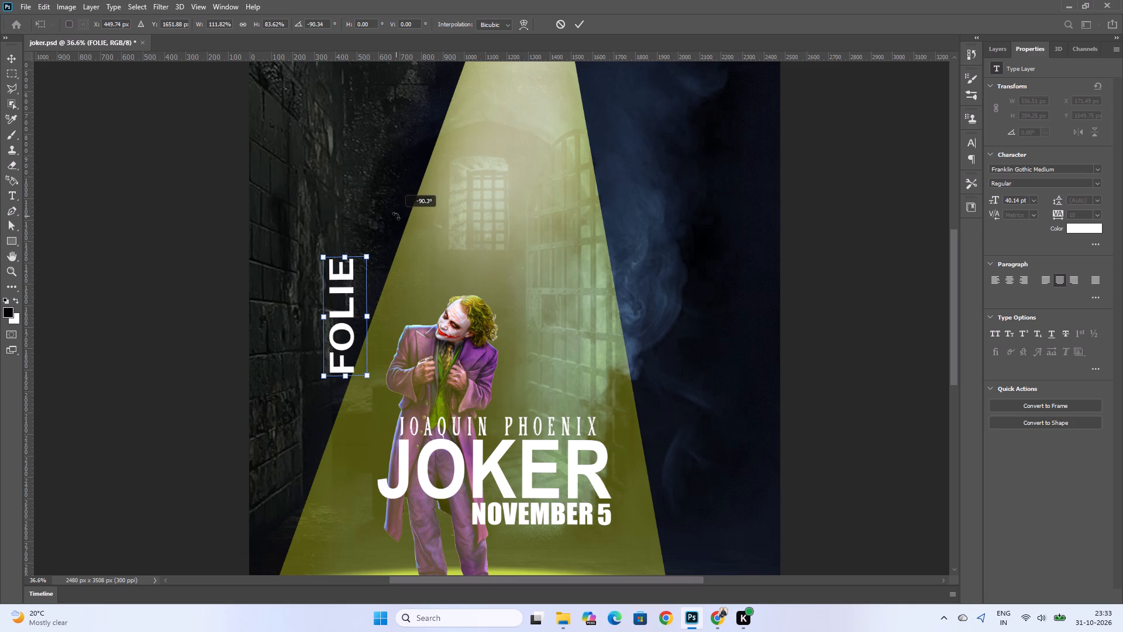
drag(396, 216, 397, 217)
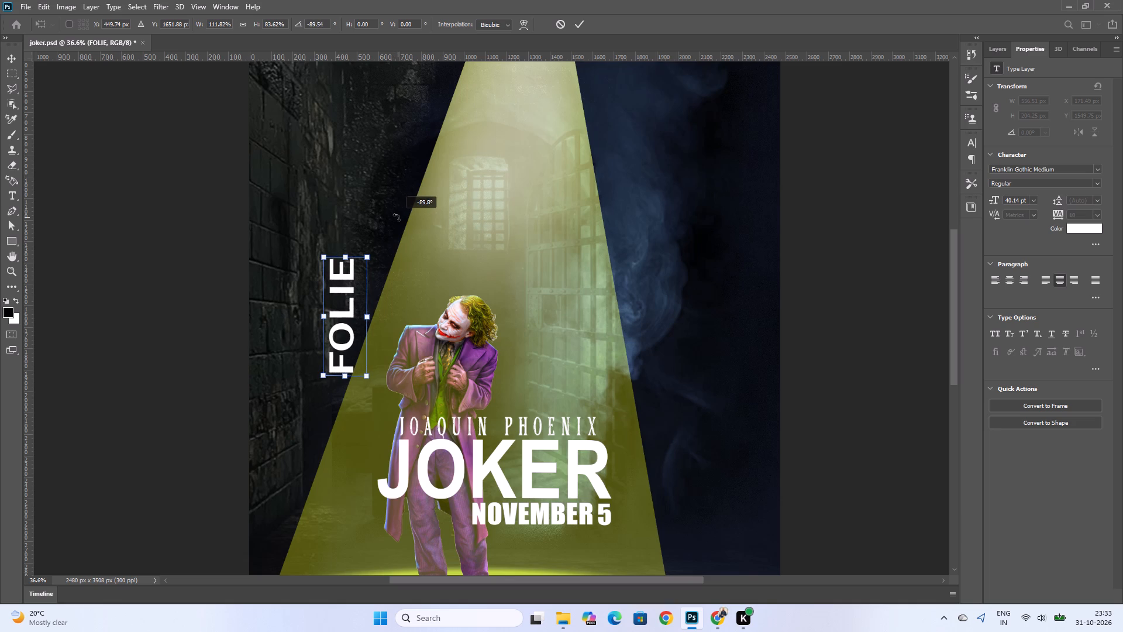
drag(397, 217, 395, 217)
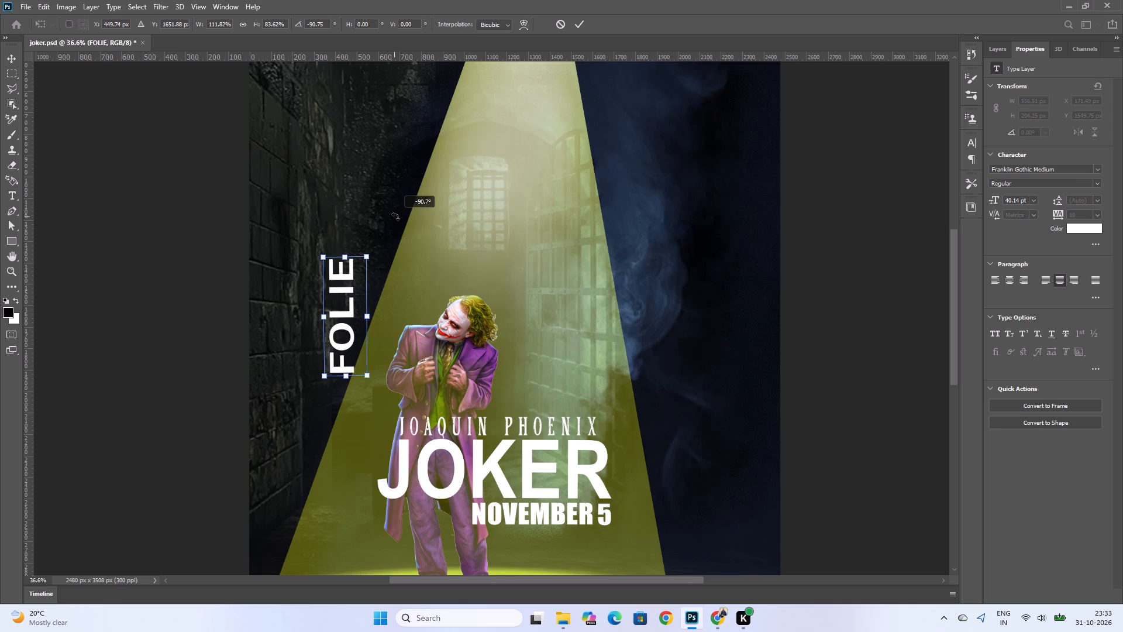
drag(395, 217, 395, 217)
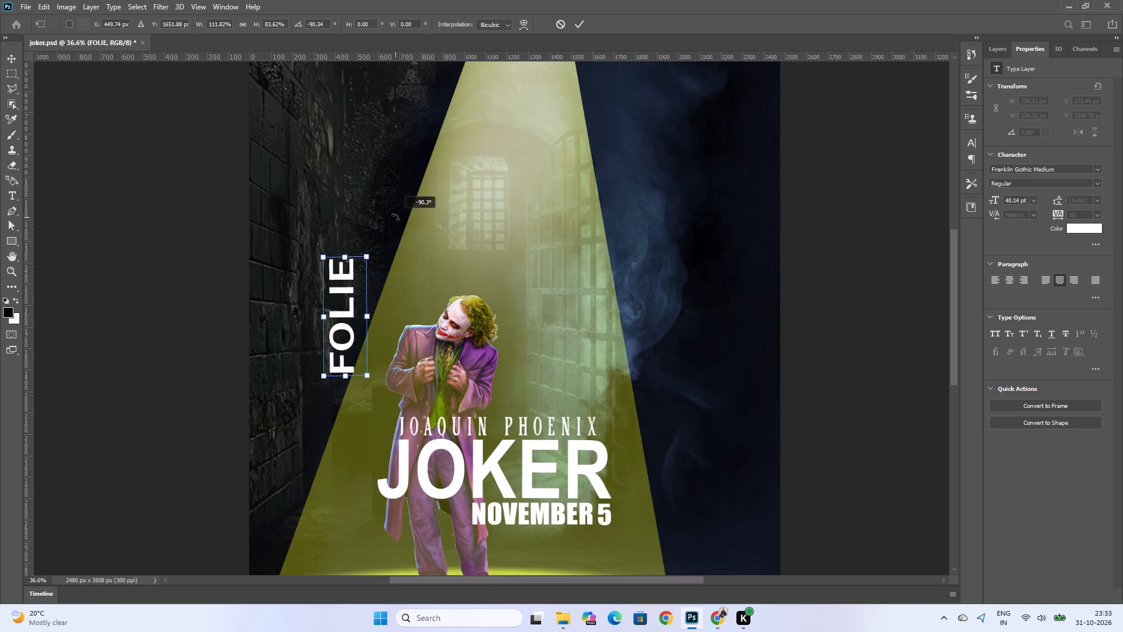
drag(395, 217, 395, 217)
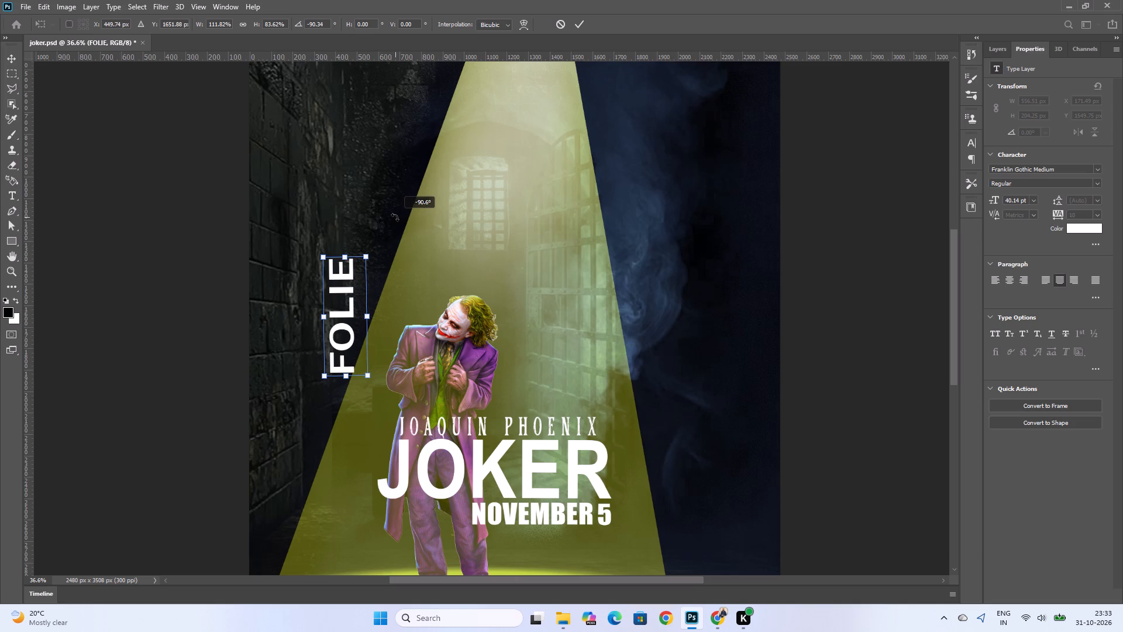
drag(395, 217, 397, 218)
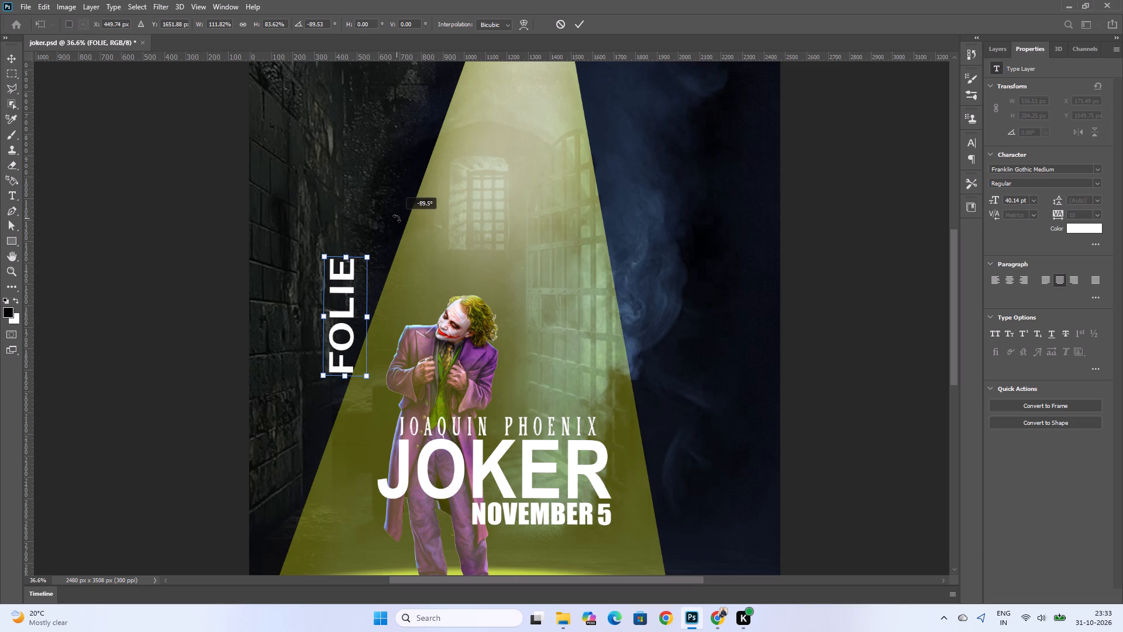
drag(397, 218, 395, 218)
click(576, 26)
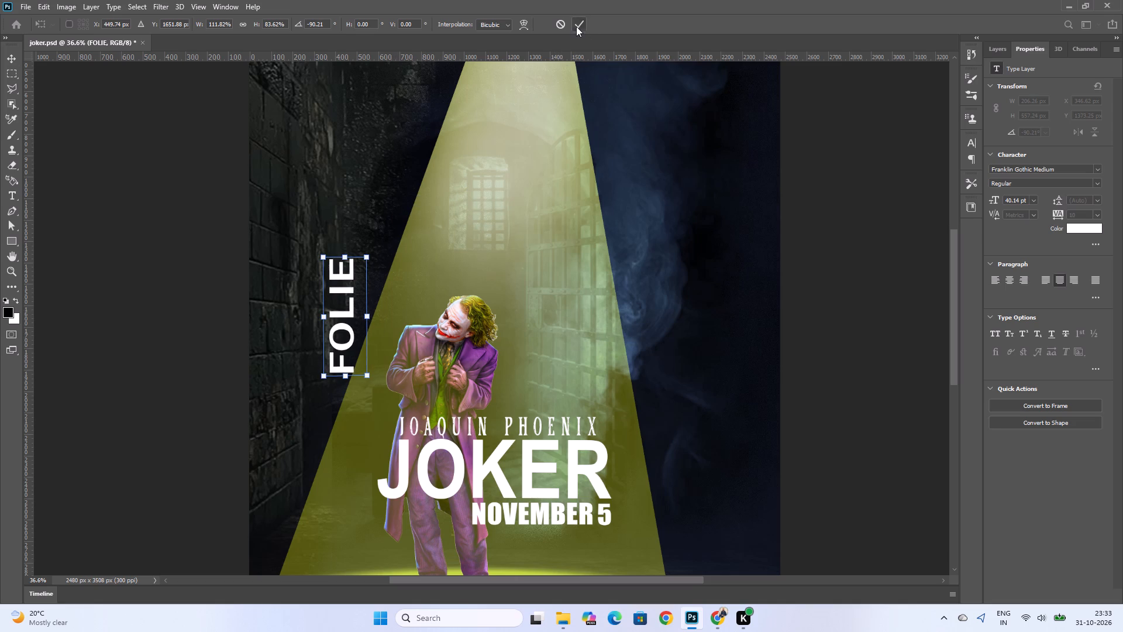
Scale the vertical FOLIE text to about 36% and place it just above the hook of the J in JOKER.
drag(344, 337, 381, 438)
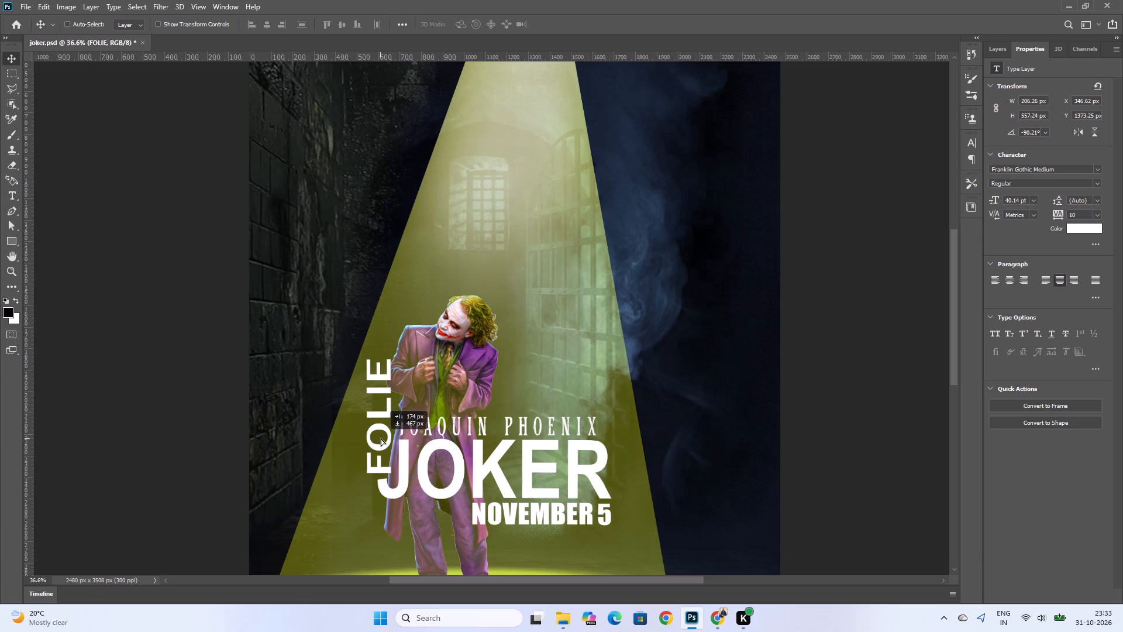
drag(381, 438, 383, 438)
key(ctrl+t)
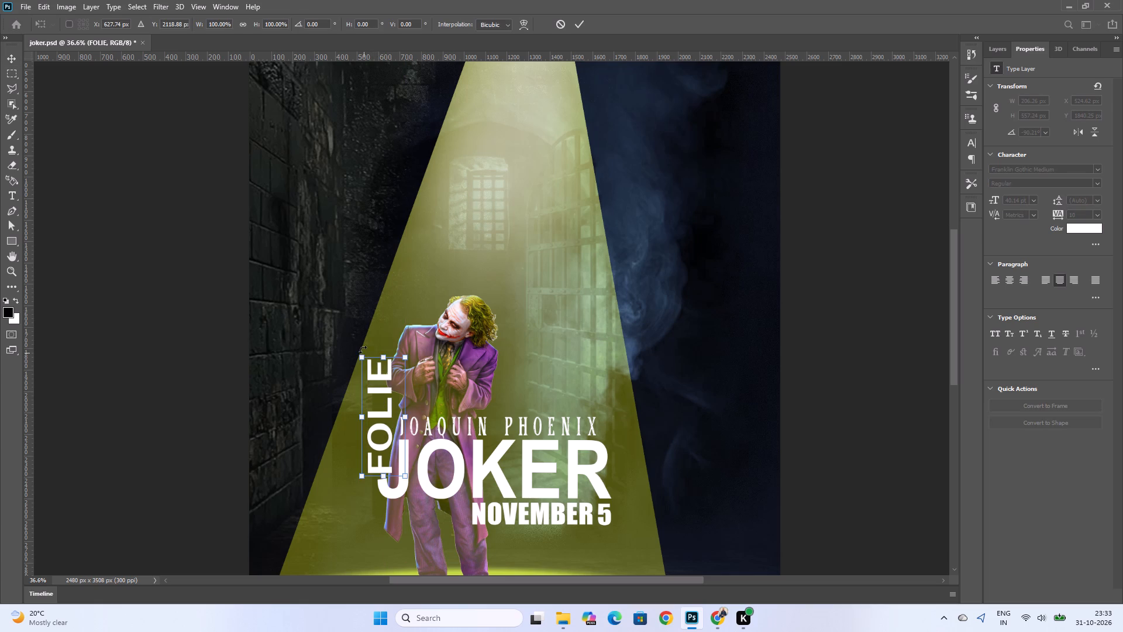
shift+drag(361, 357, 385, 436)
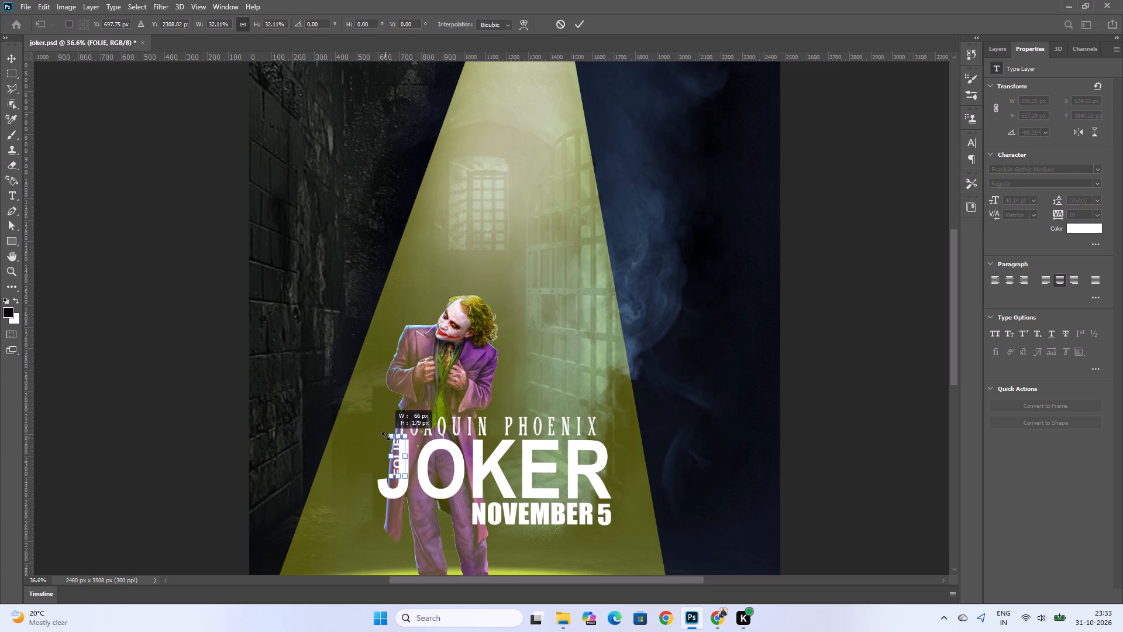
shift+drag(385, 436, 385, 435)
drag(397, 465, 381, 464)
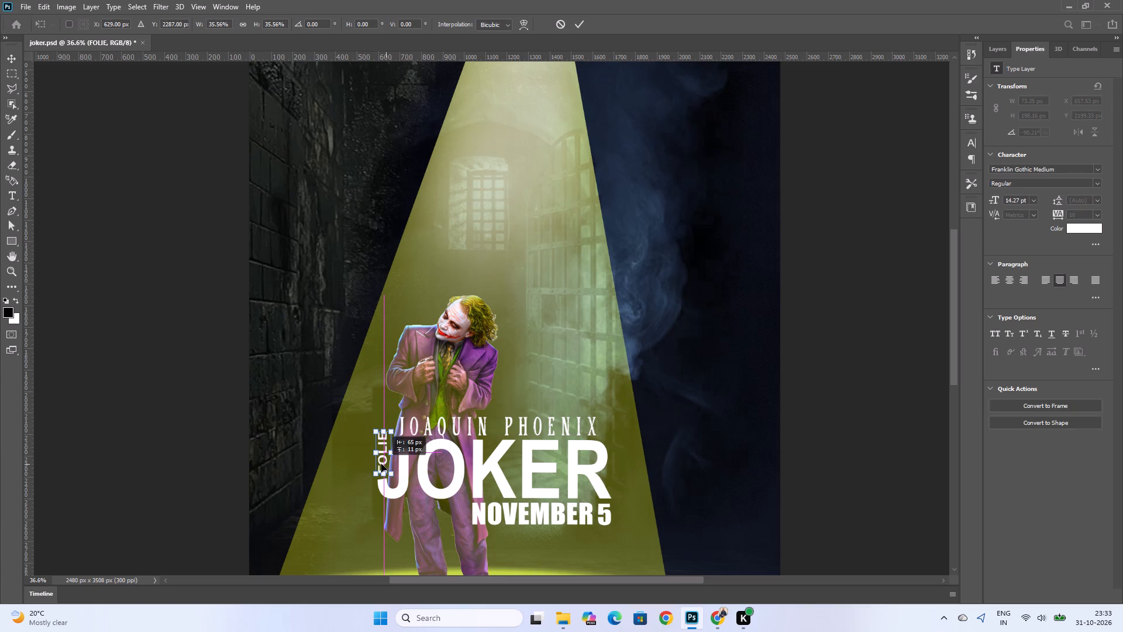
drag(381, 464, 381, 466)
click(774, 392)
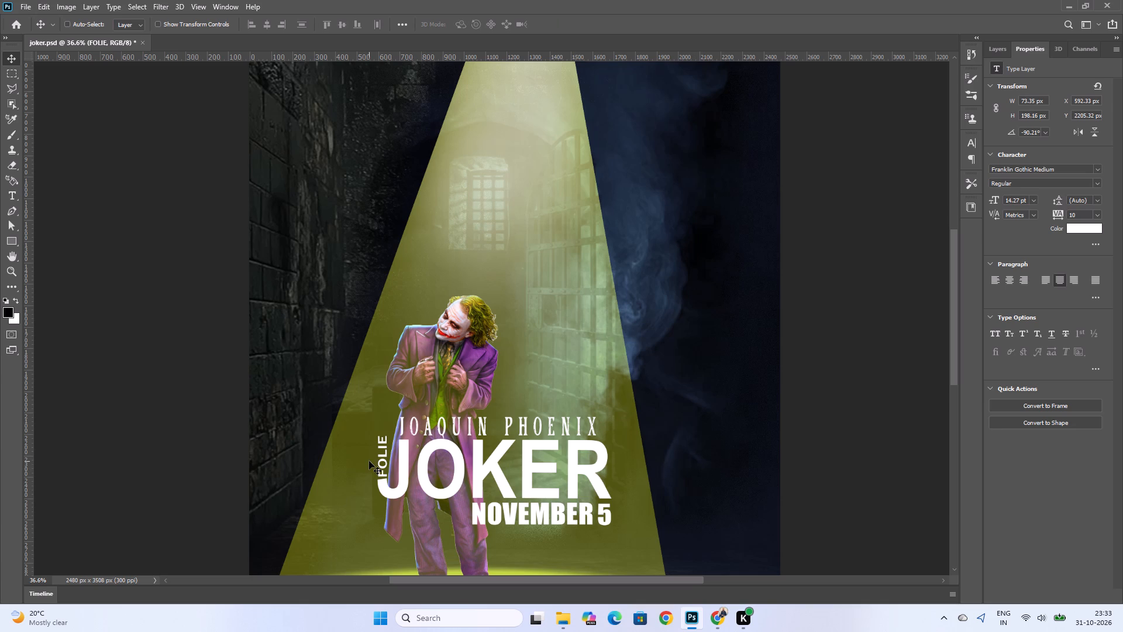
Squash the small vertical FOLIE text to about 59% height, keeping its lower end at the J's hook.
click(385, 461)
key(ctrl+t)
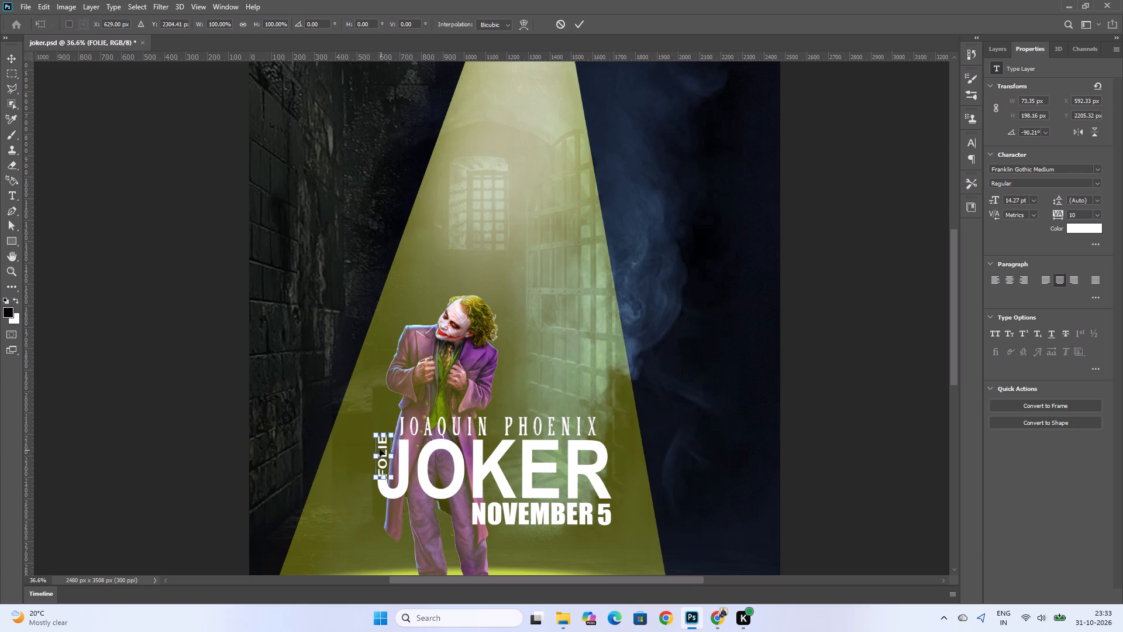
drag(383, 435, 383, 454)
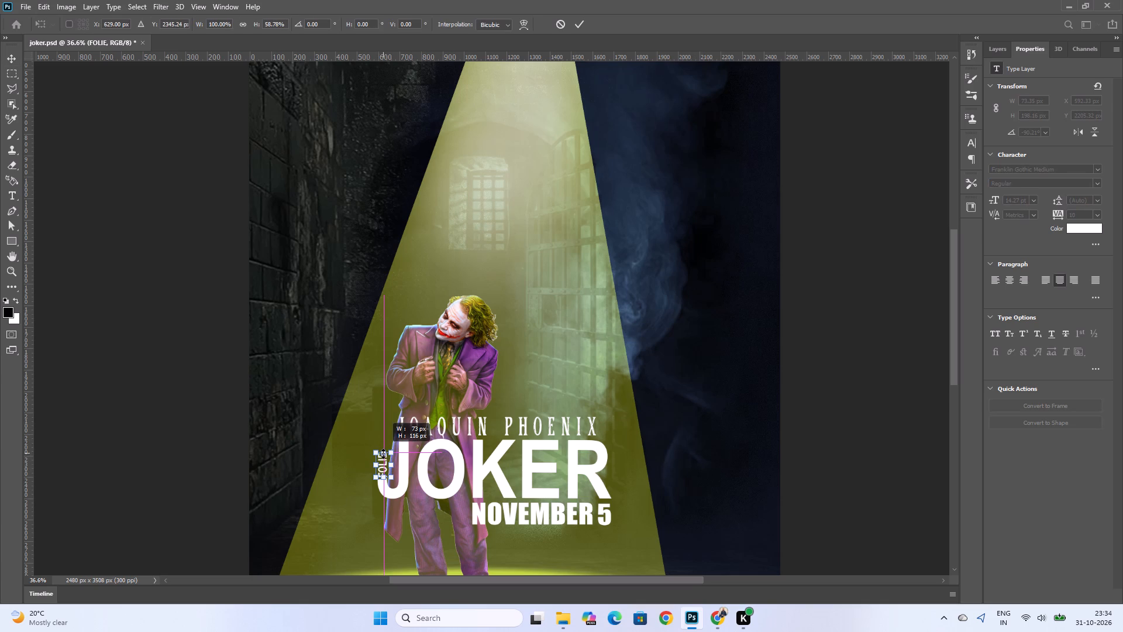
drag(383, 454, 384, 455)
click(306, 475)
click(306, 475)
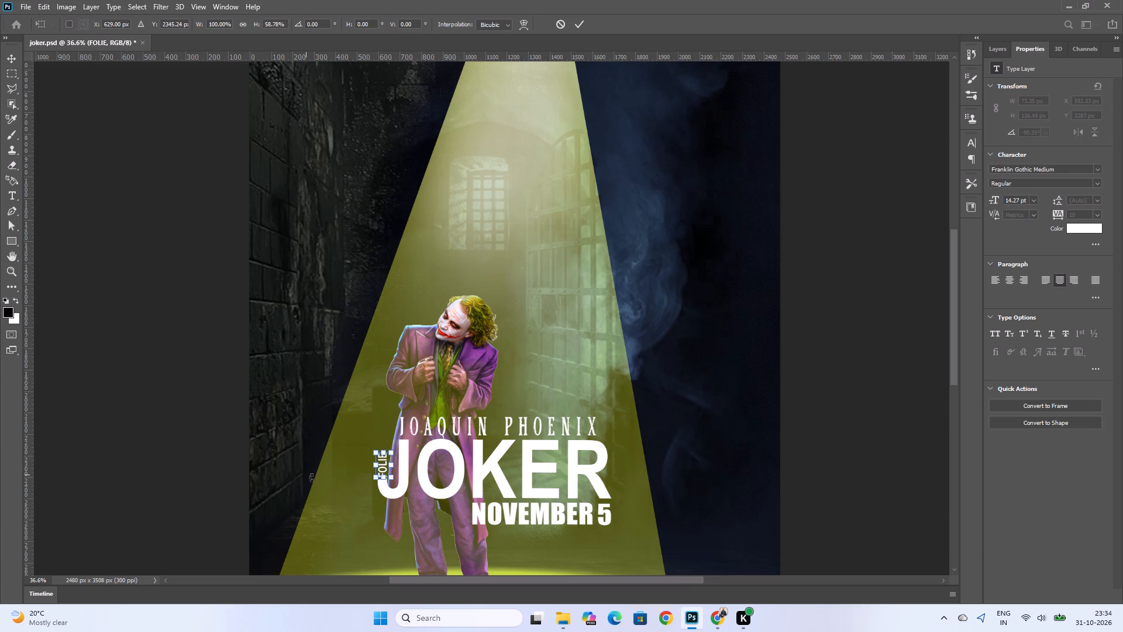
key(Return)
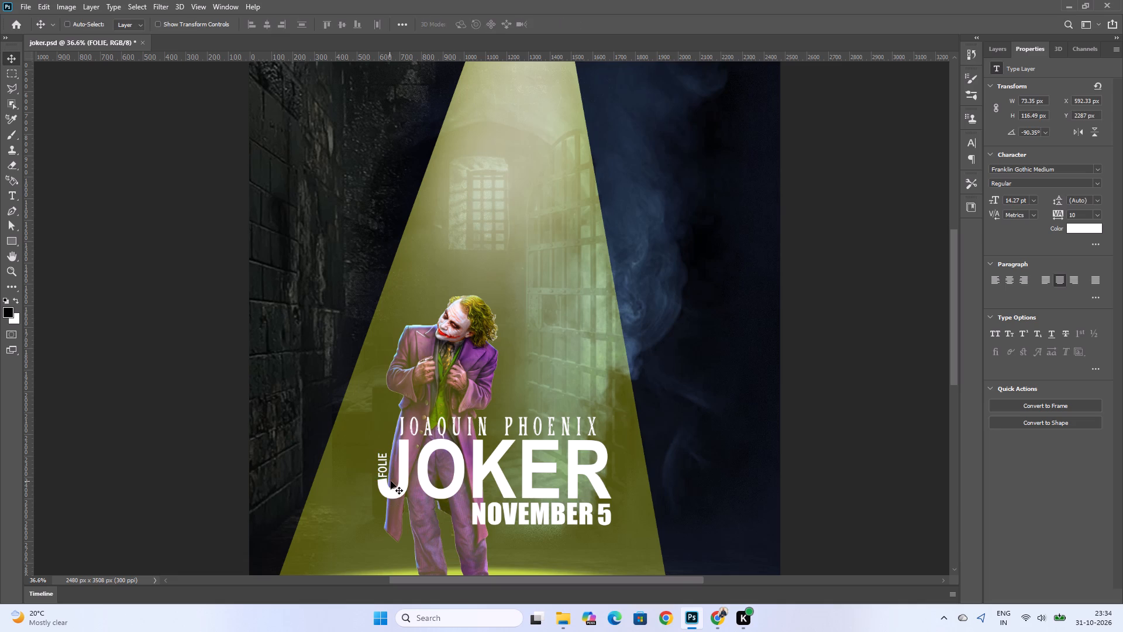
Change the JOKER title's font to Gobold Extra1.
ctrl+scroll(425, 483, up, 1)
click(561, 469)
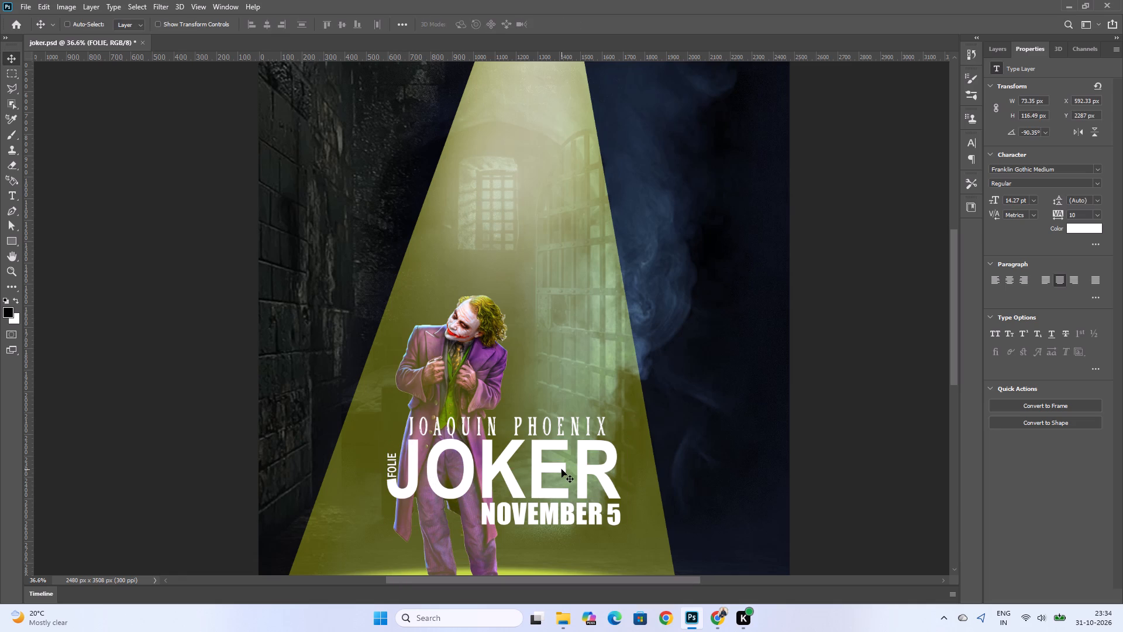
triple_click(556, 469)
click(556, 469)
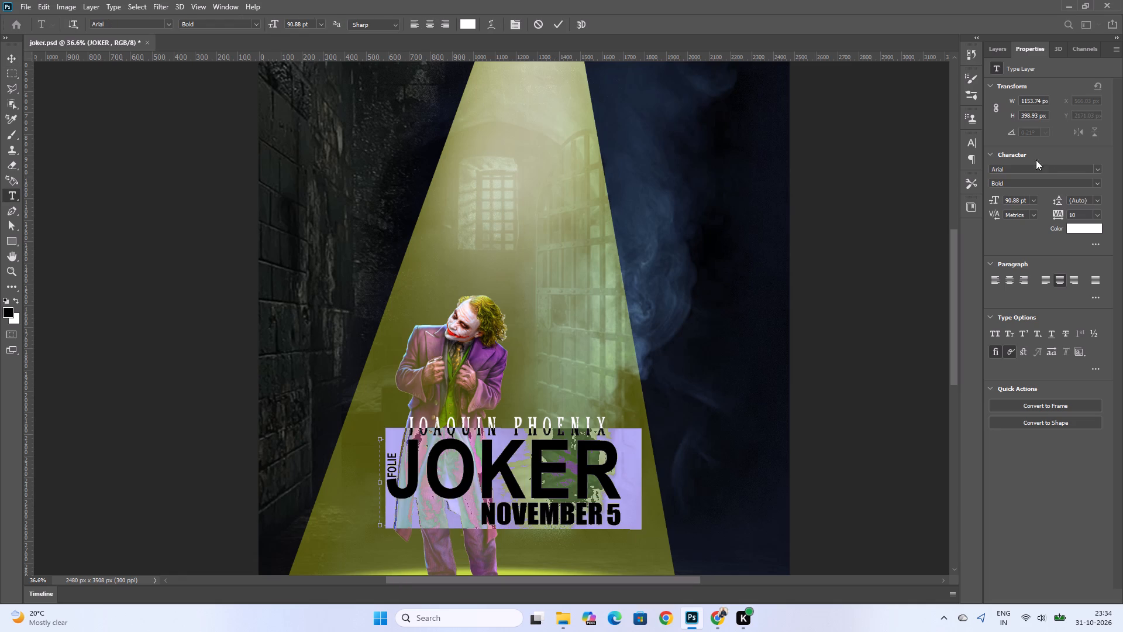
click(1098, 170)
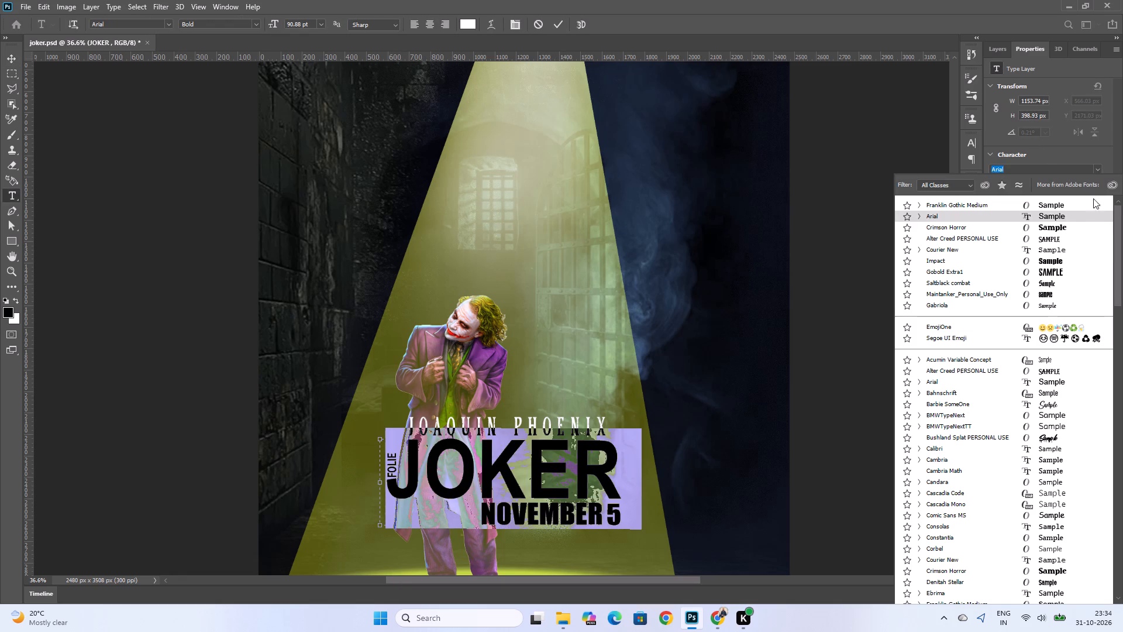
click(1057, 271)
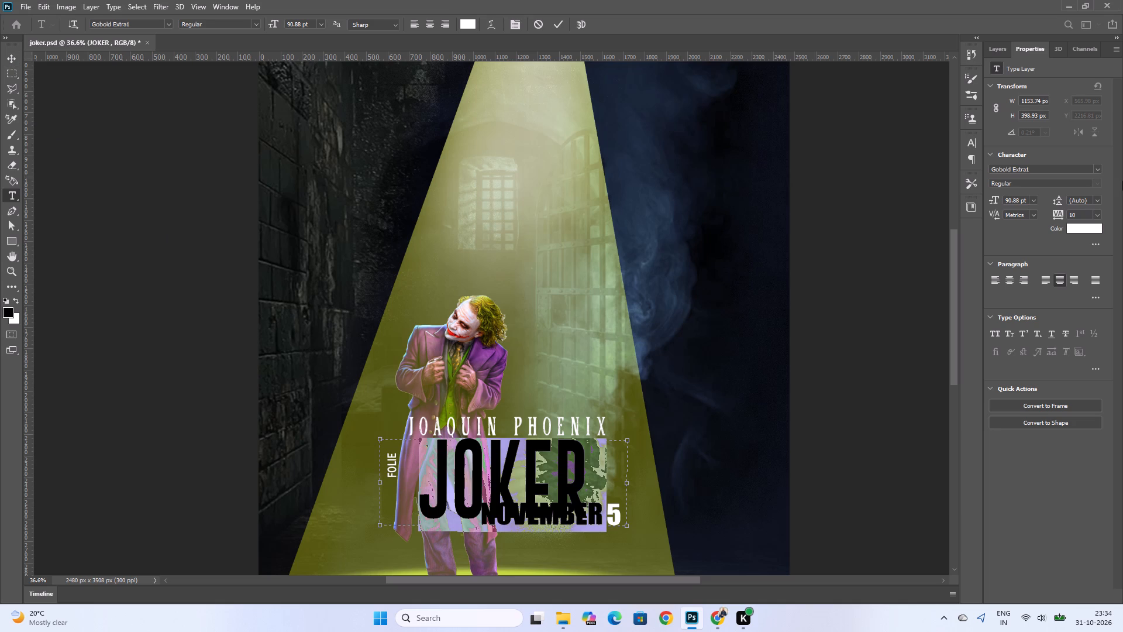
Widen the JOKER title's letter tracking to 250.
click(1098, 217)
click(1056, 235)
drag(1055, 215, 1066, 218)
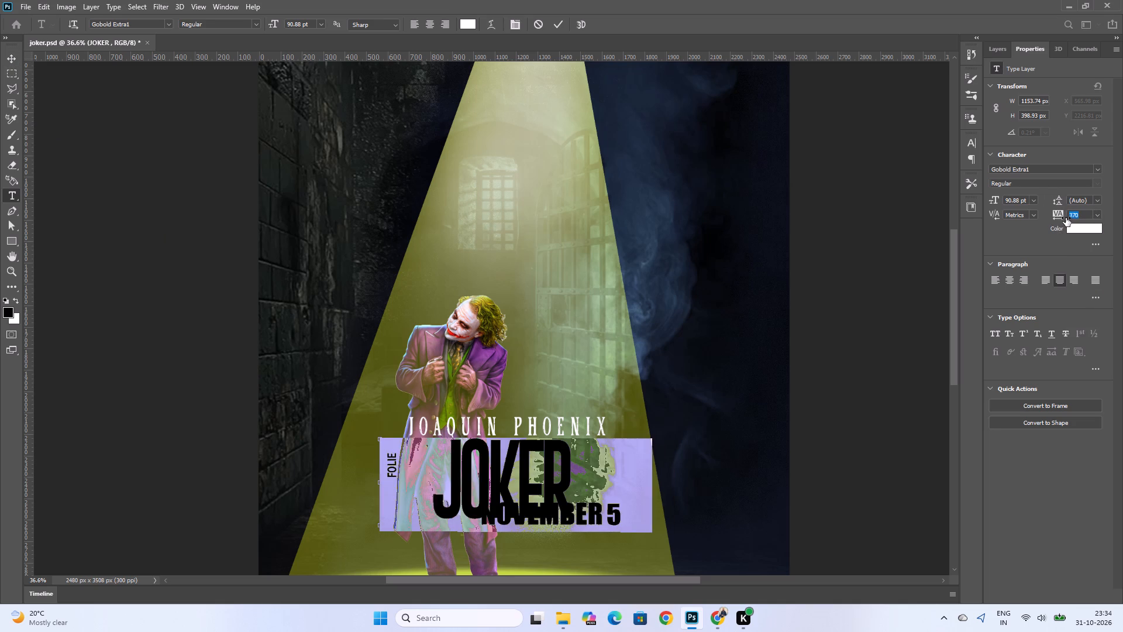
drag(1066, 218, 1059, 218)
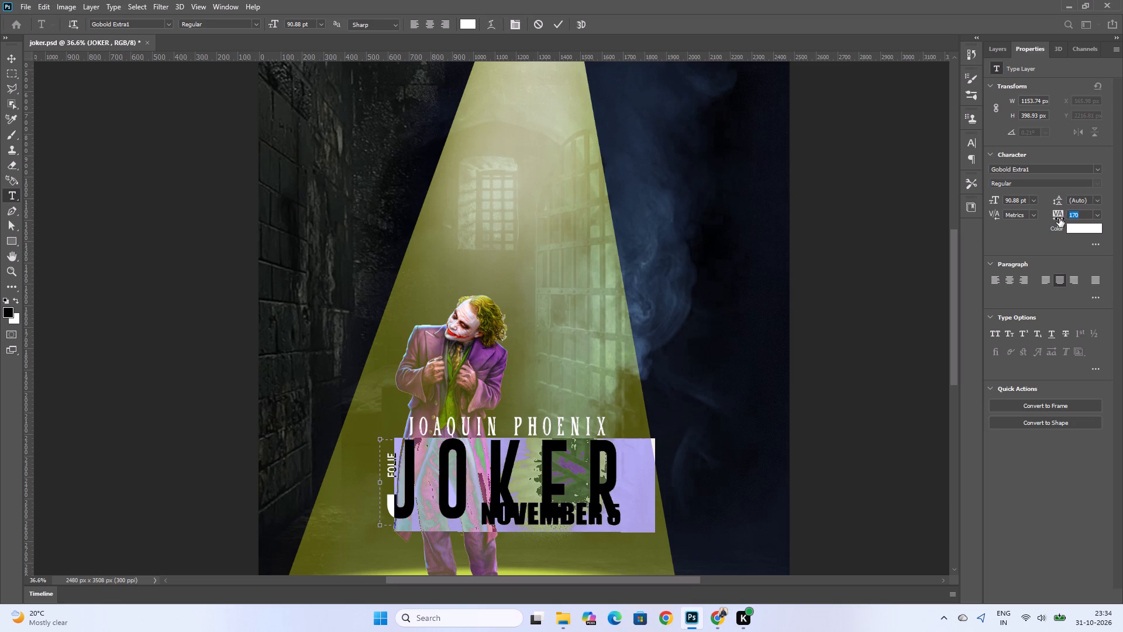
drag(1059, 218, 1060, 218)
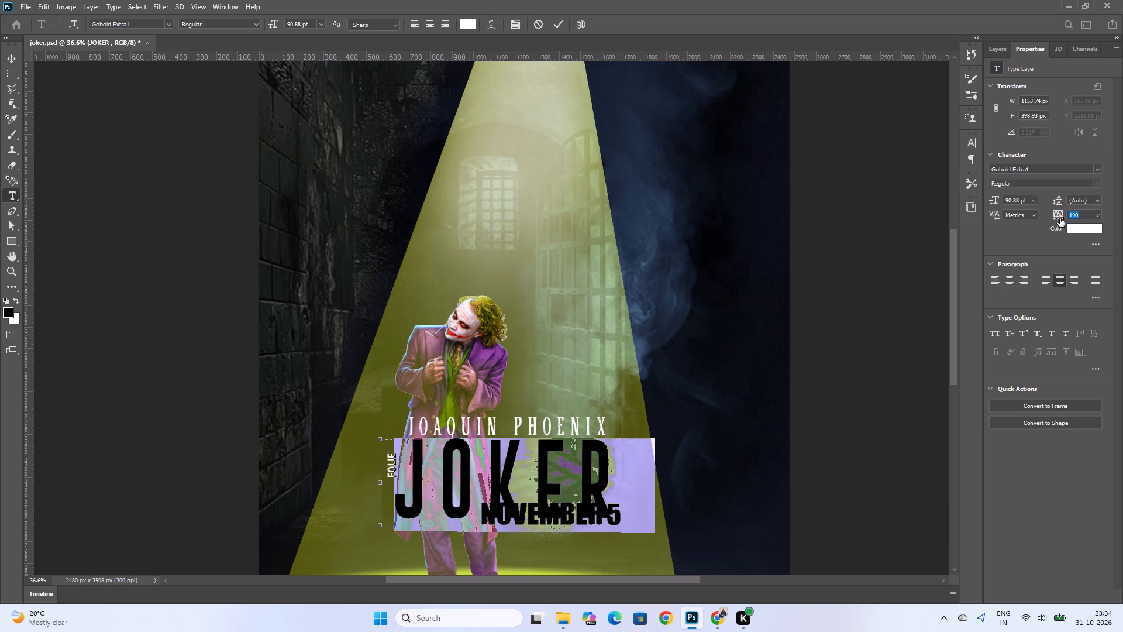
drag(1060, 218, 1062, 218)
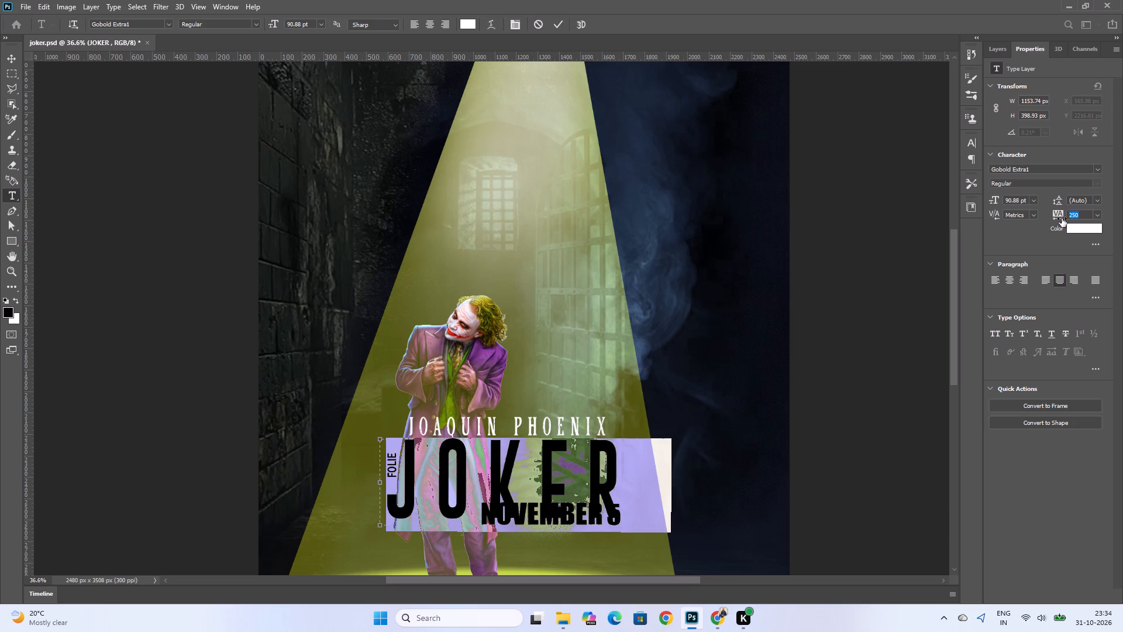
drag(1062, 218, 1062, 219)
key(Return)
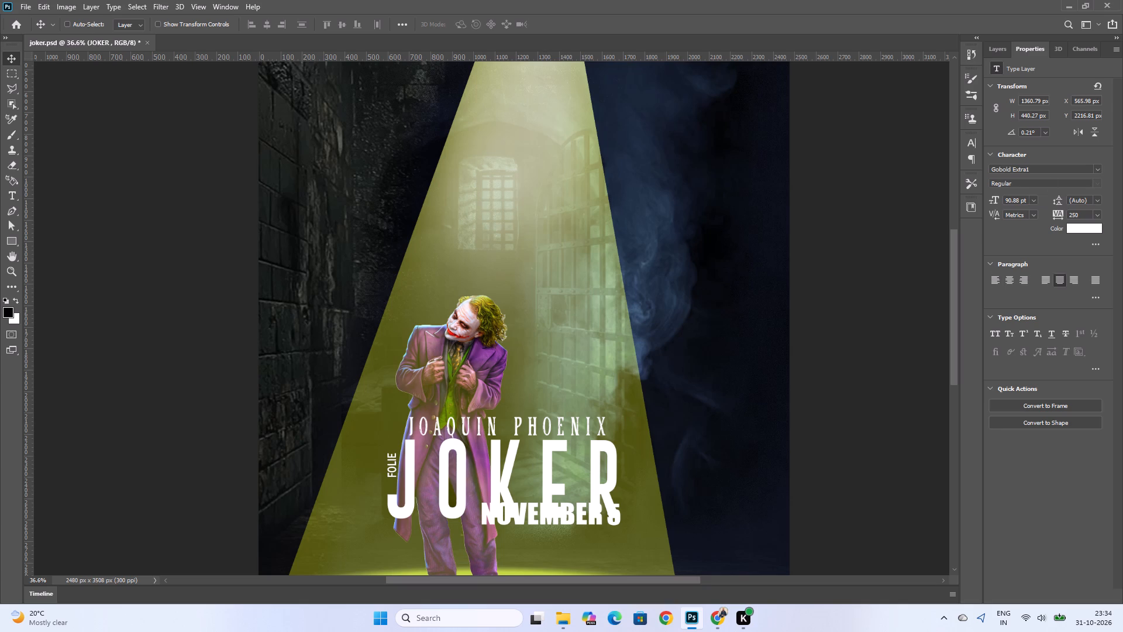
Set the JOKER title's letter tracking to 110.
triple_click(587, 487)
click(587, 487)
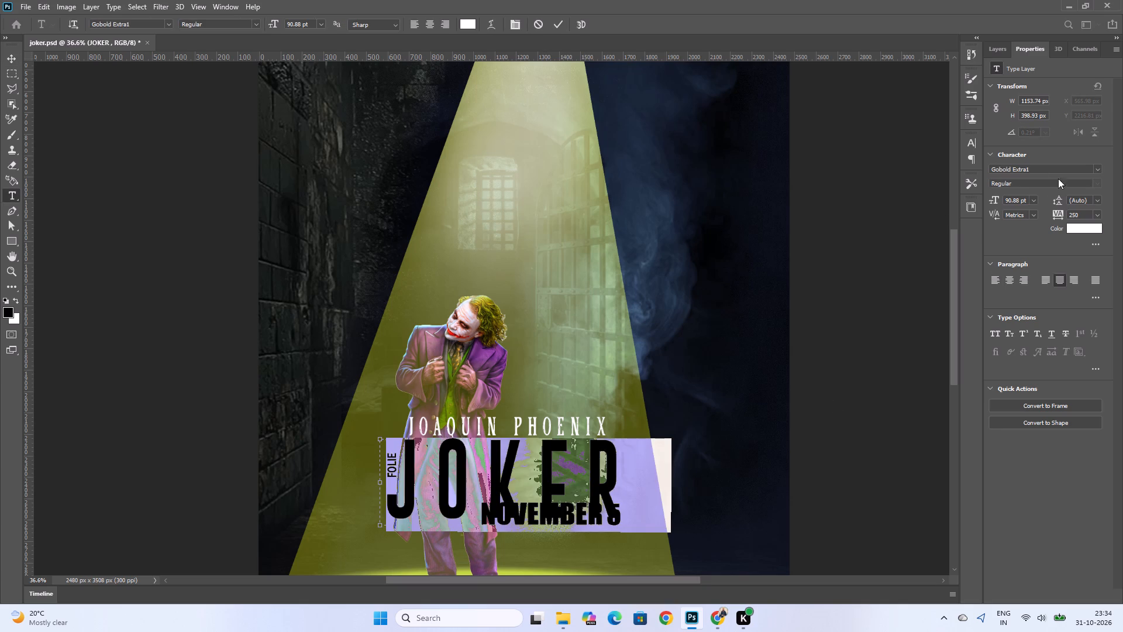
drag(1056, 216, 1054, 218)
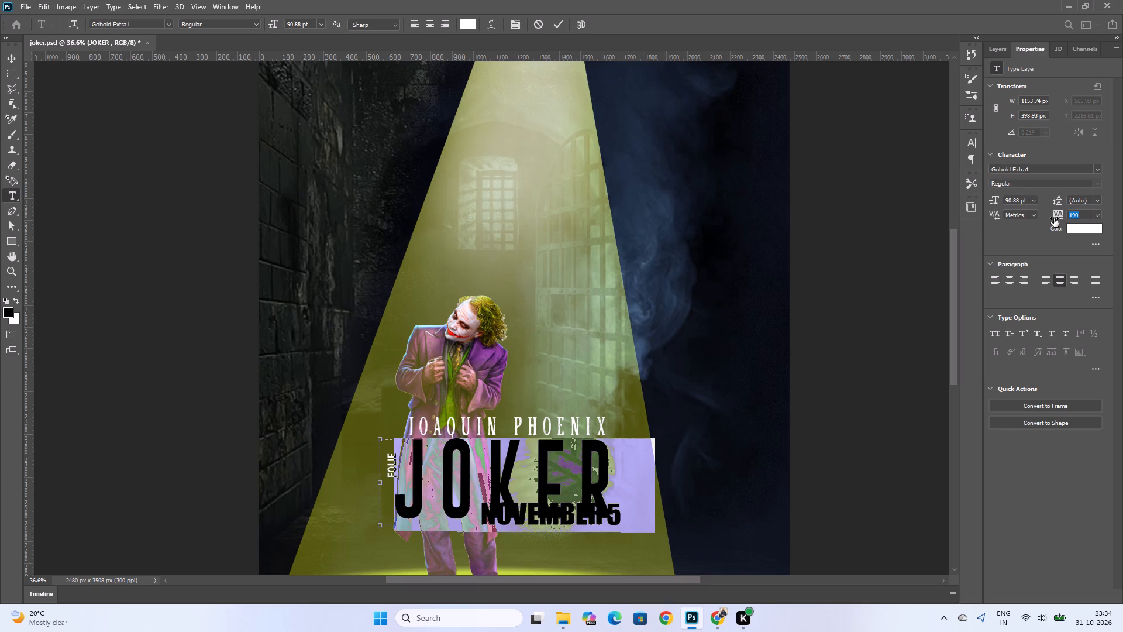
drag(1054, 218, 1053, 221)
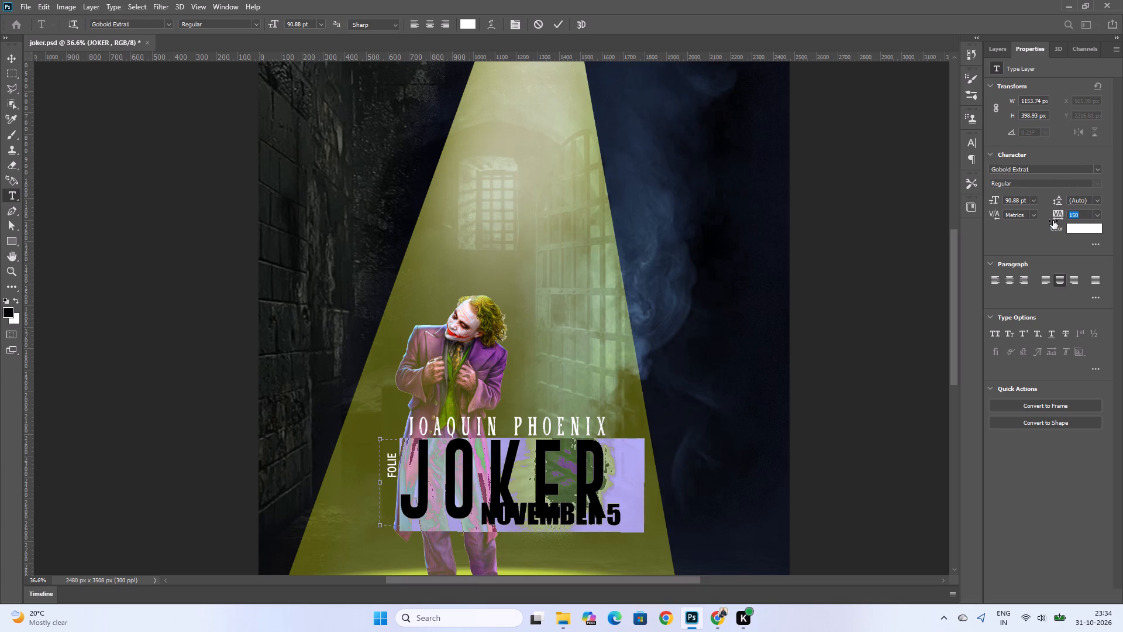
drag(1053, 221, 1052, 221)
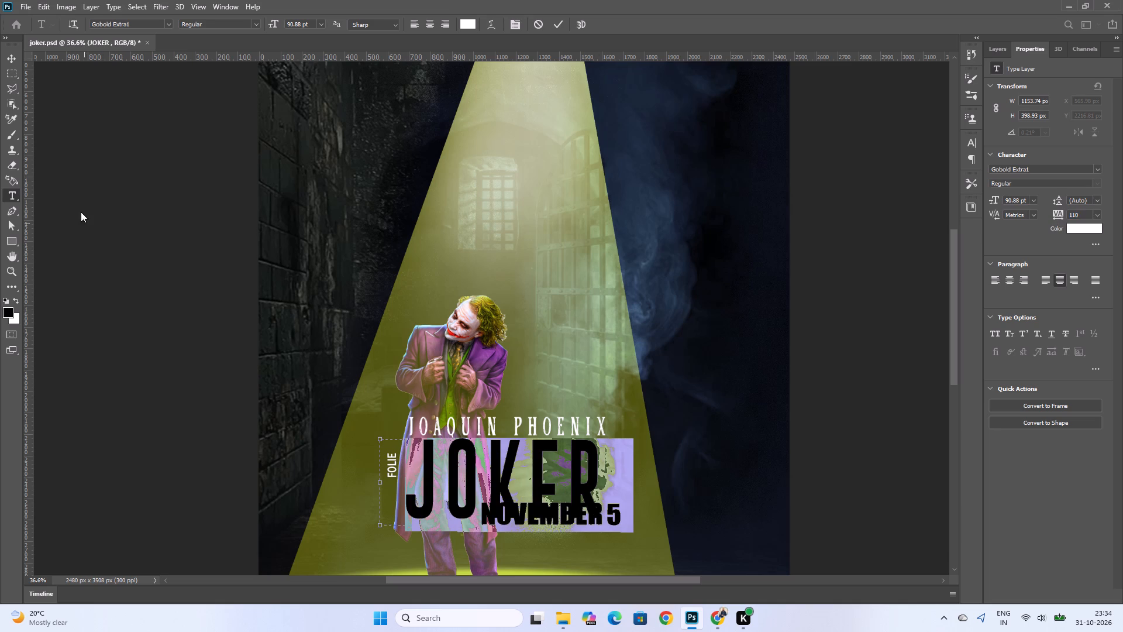
click(9, 60)
Scale the JOKER title to about 81% width and 78% height, and move it up clear of NOVEMBER 5.
click(540, 490)
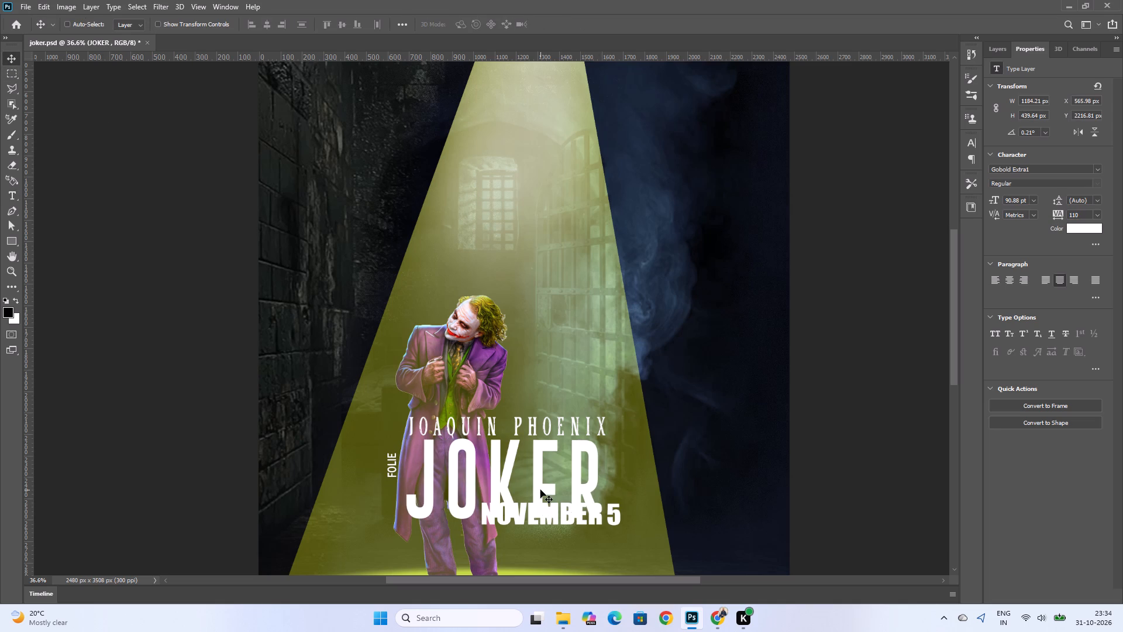
key(ctrl+t)
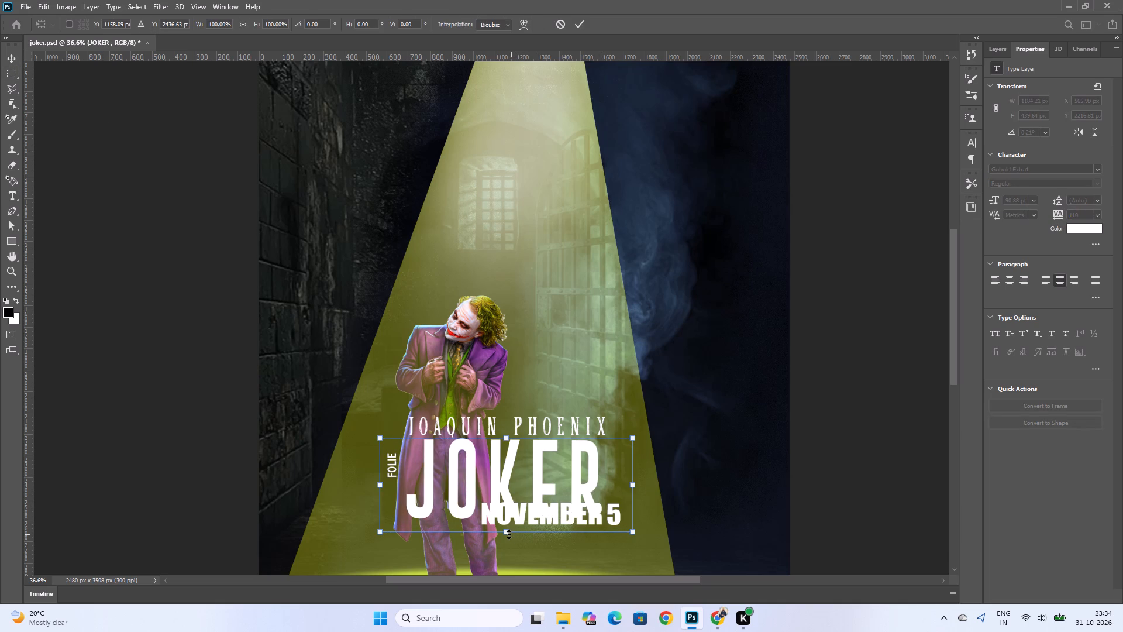
click(508, 534)
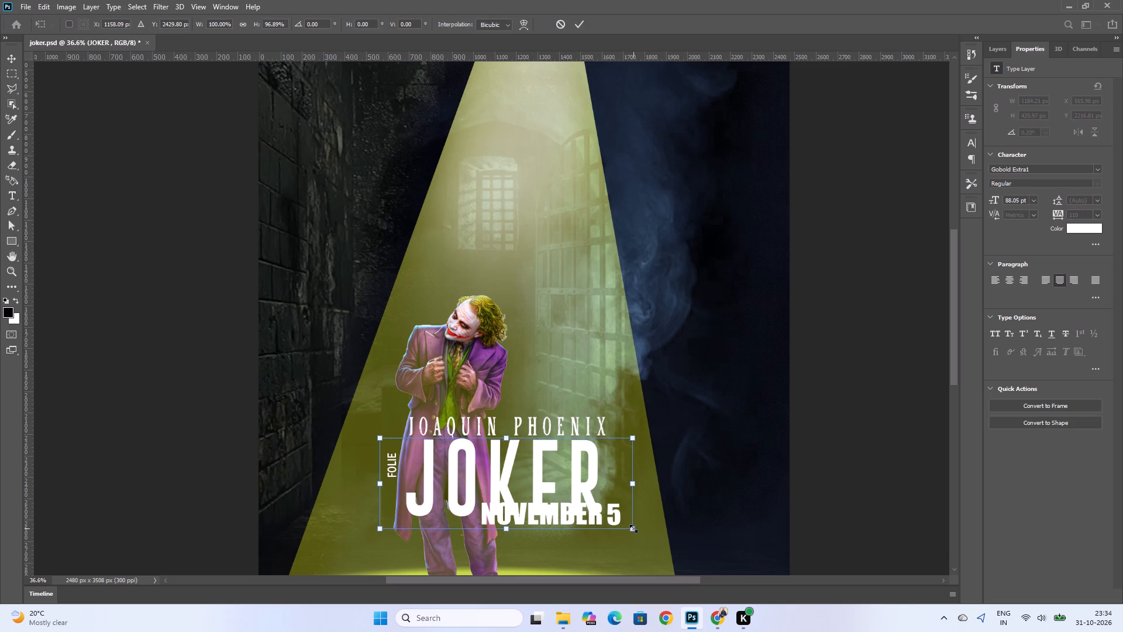
shift+drag(633, 528, 588, 502)
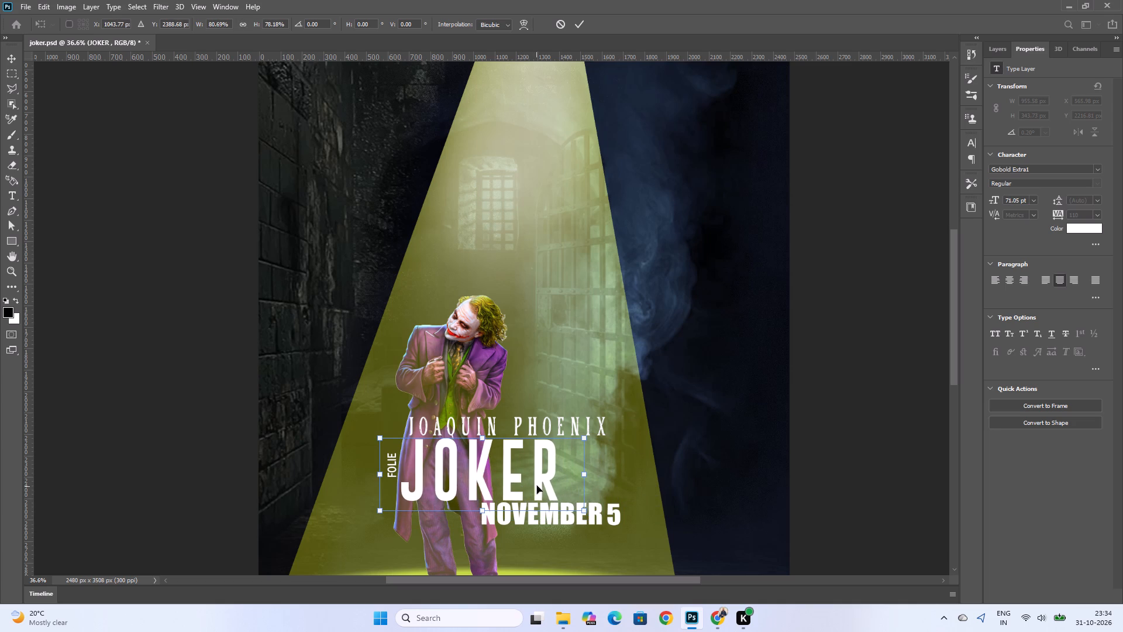
drag(537, 486, 536, 473)
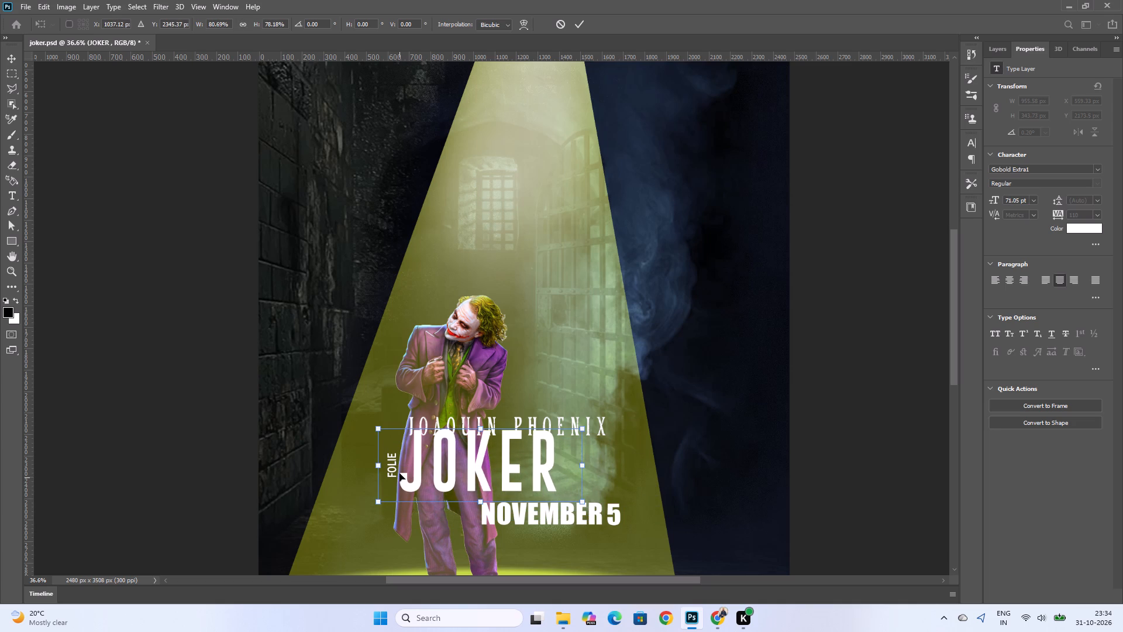
click(542, 423)
click(18, 56)
click(591, 423)
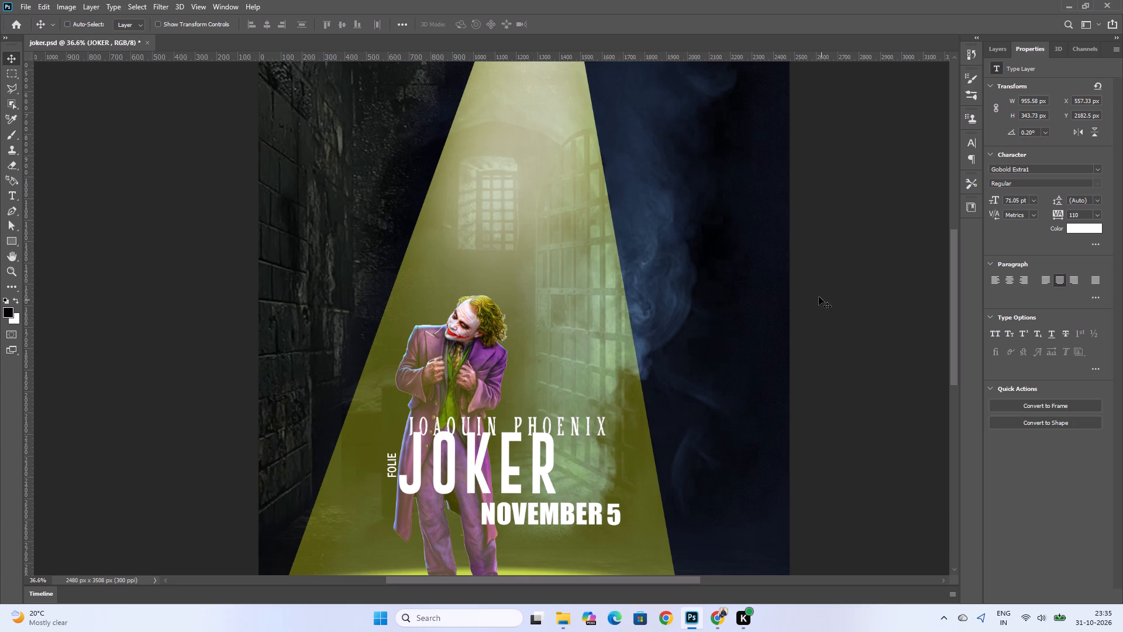
Scale the Joaquin Phoenix text to about 68% and position it just above the JOKER title, within the title's width.
click(994, 56)
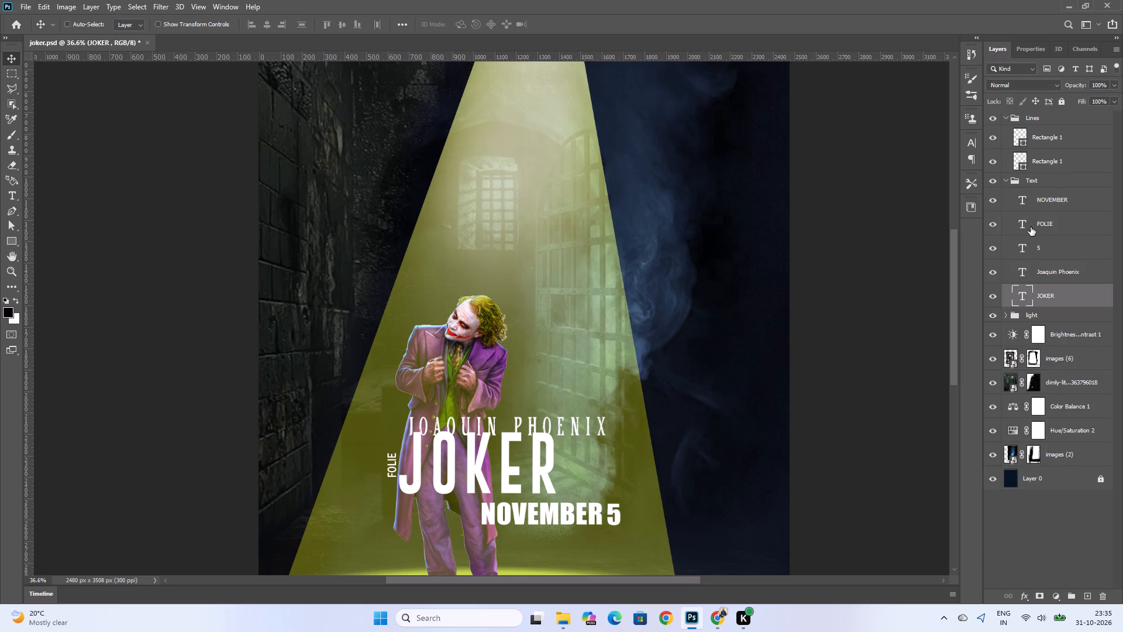
click(1043, 279)
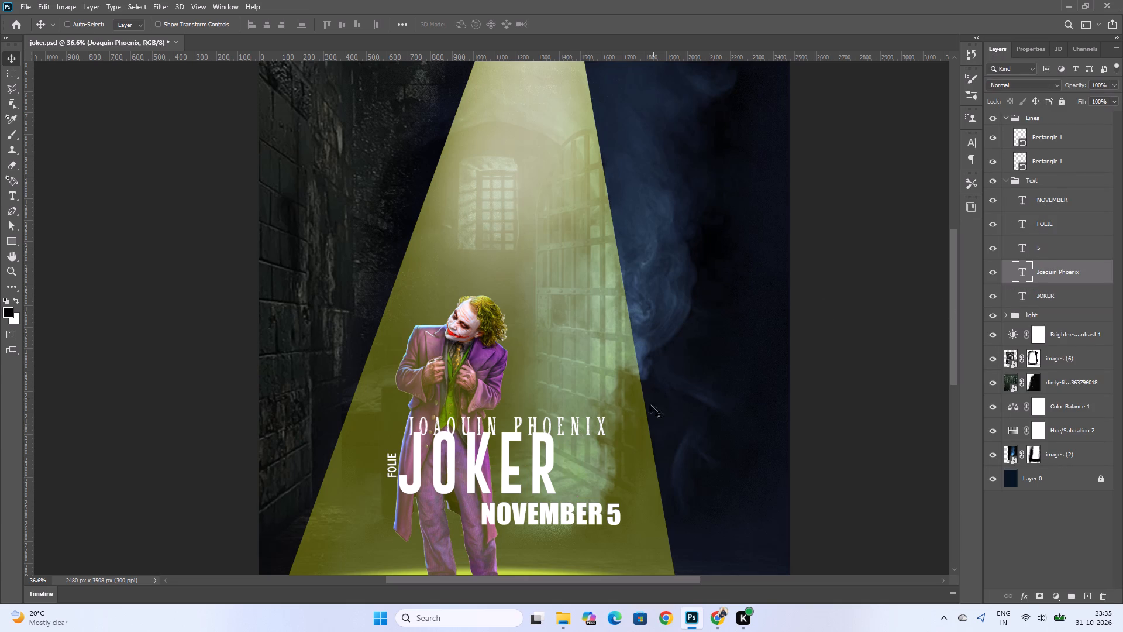
key(ctrl+t)
shift+drag(613, 444, 594, 438)
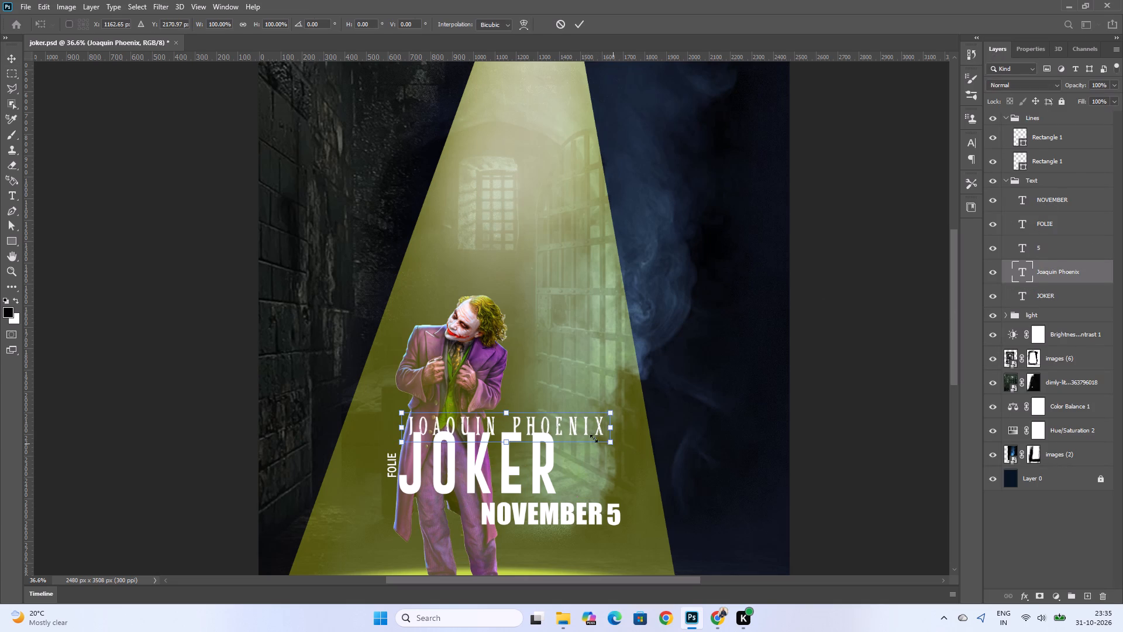
shift+drag(594, 438, 547, 427)
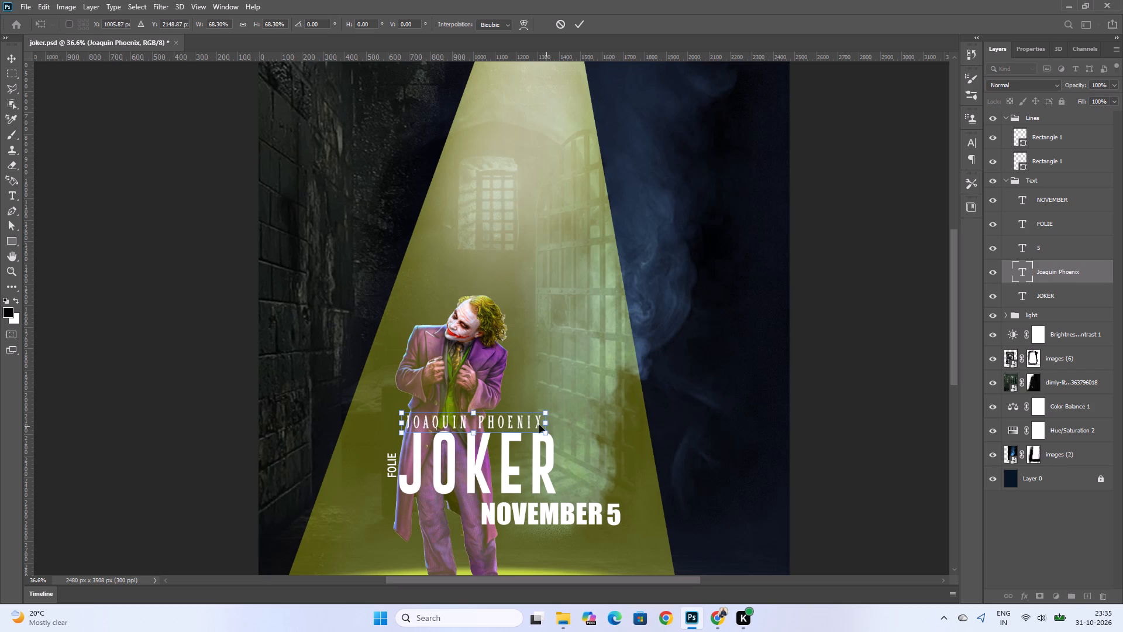
drag(531, 423, 538, 424)
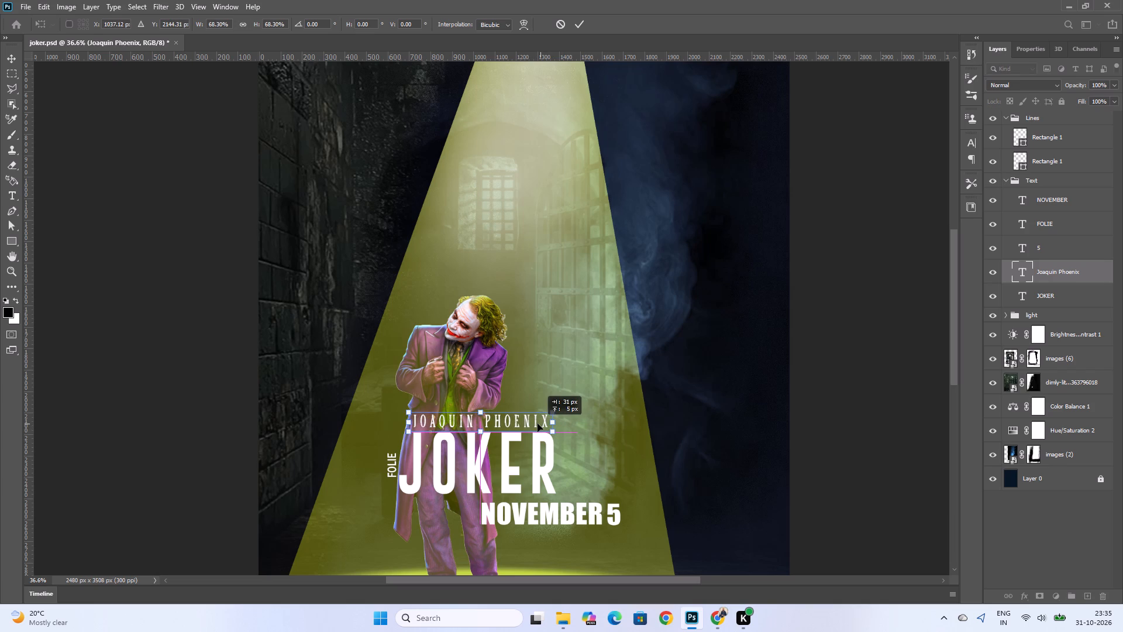
drag(538, 424, 538, 425)
key(Down)
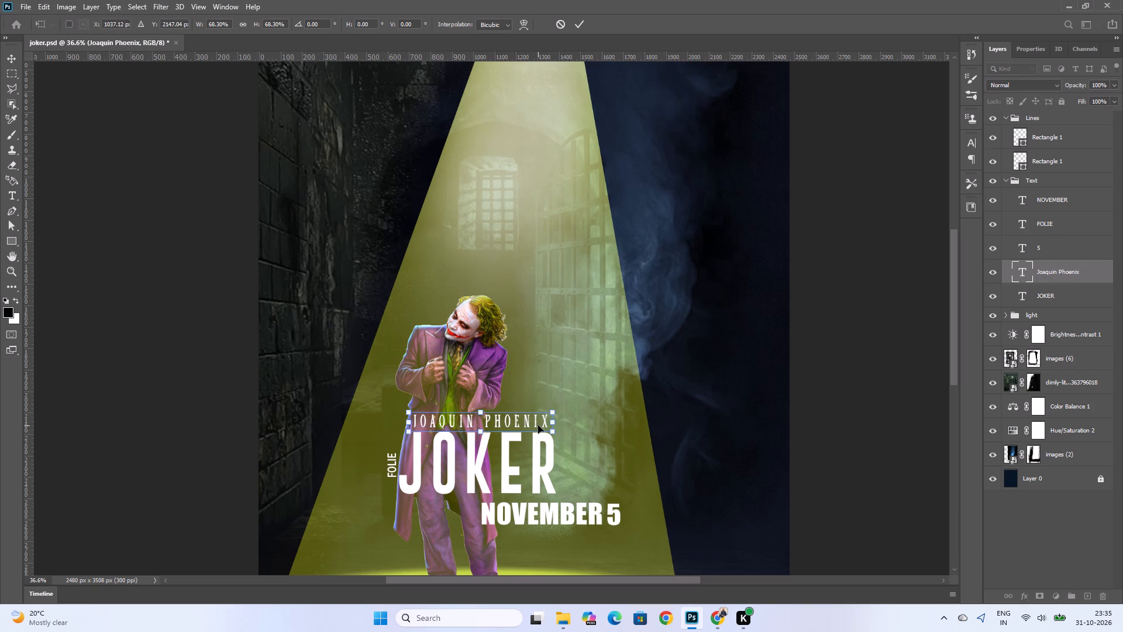
key(Down)
key(Down)
key(Down)
key(Right)
key(Down)
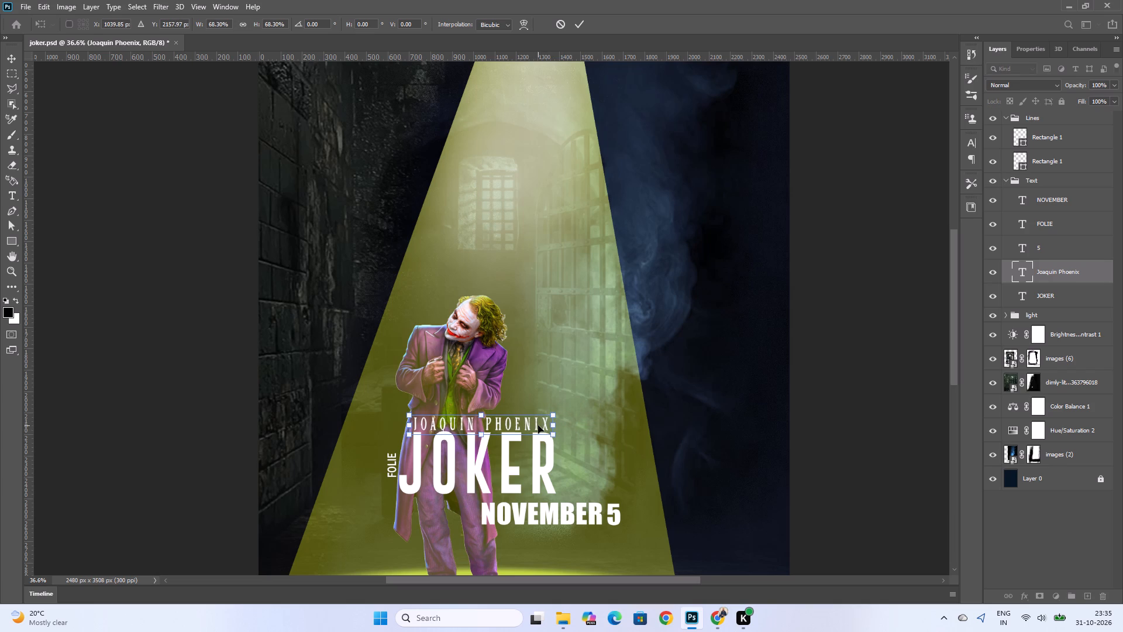
key(Down)
key(Left)
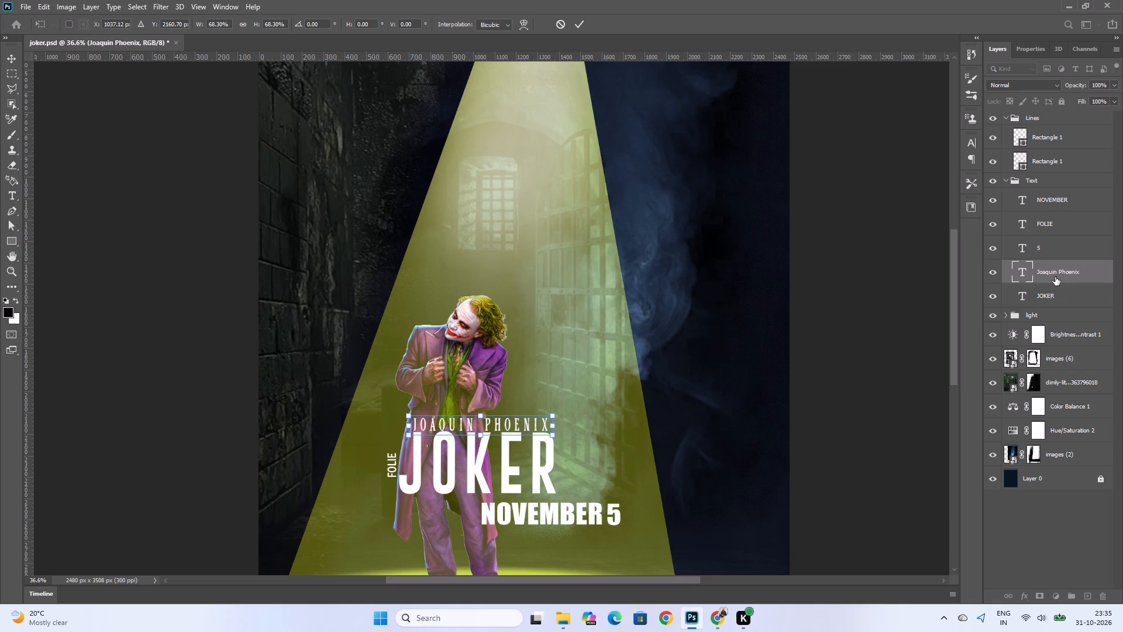
Move the vertical FOLIE text onto the JOKER title, into the space above the J's hook.
click(1056, 226)
key(Right)
key(Right)
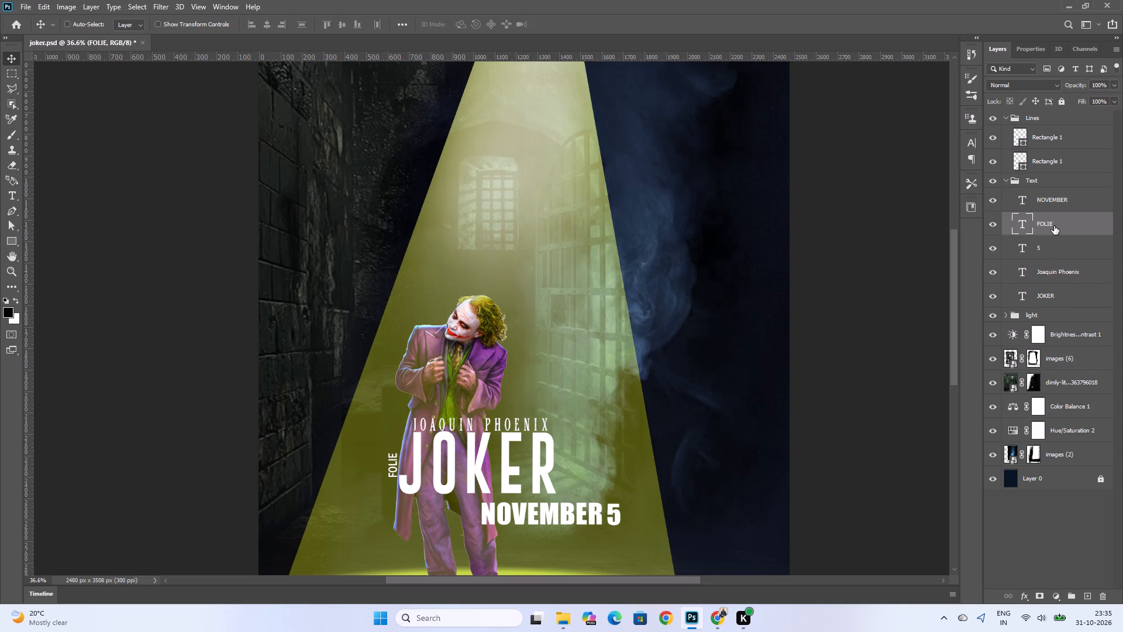
key(Right)
key(Up)
key(Up)
key(Up)
key(Up)
key(Up)
key(Up)
key(Up)
key(Up)
key(Up)
key(Up)
key(Up)
key(Up)
key(Right)
key(Right)
key(Right)
key(Right)
key(Right)
key(Right)
key(Right)
key(Right)
key(Right)
key(Right)
key(Right)
key(Right)
key(Right)
key(Right)
key(Right)
key(Right)
key(Right)
key(Right)
key(Right)
key(Right)
key(Down)
key(Right)
key(Right)
key(Right)
key(Right)
key(Down)
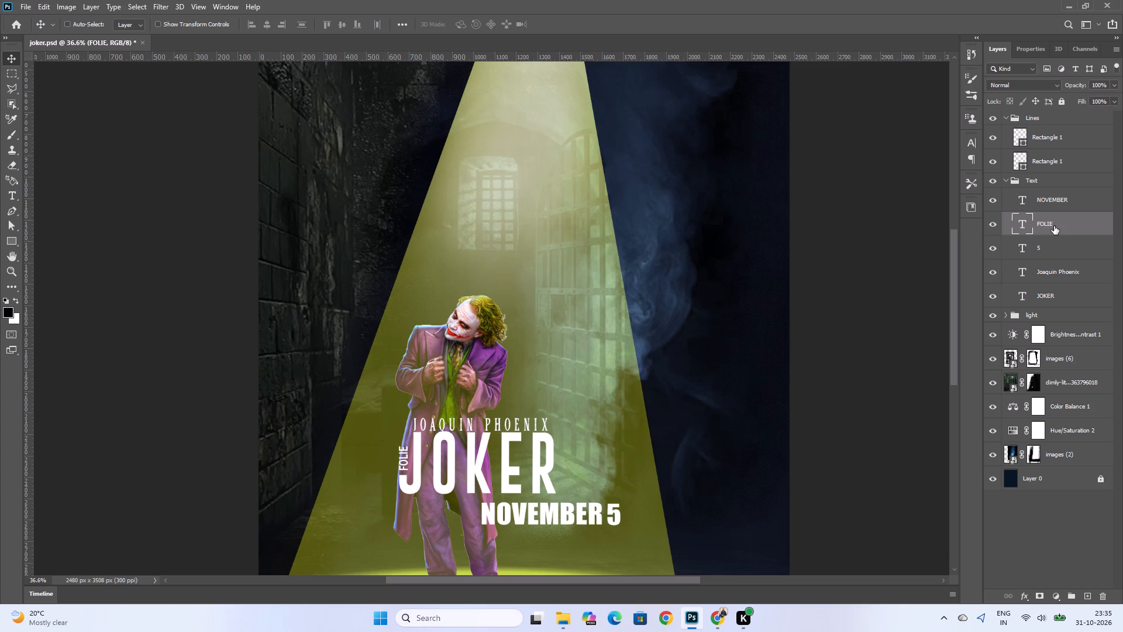
key(Down)
key(Down)
key(Down)
key(Down)
key(Down)
key(Down)
key(Down)
key(Down)
key(Up)
key(Down)
key(Down)
key(Down)
key(Down)
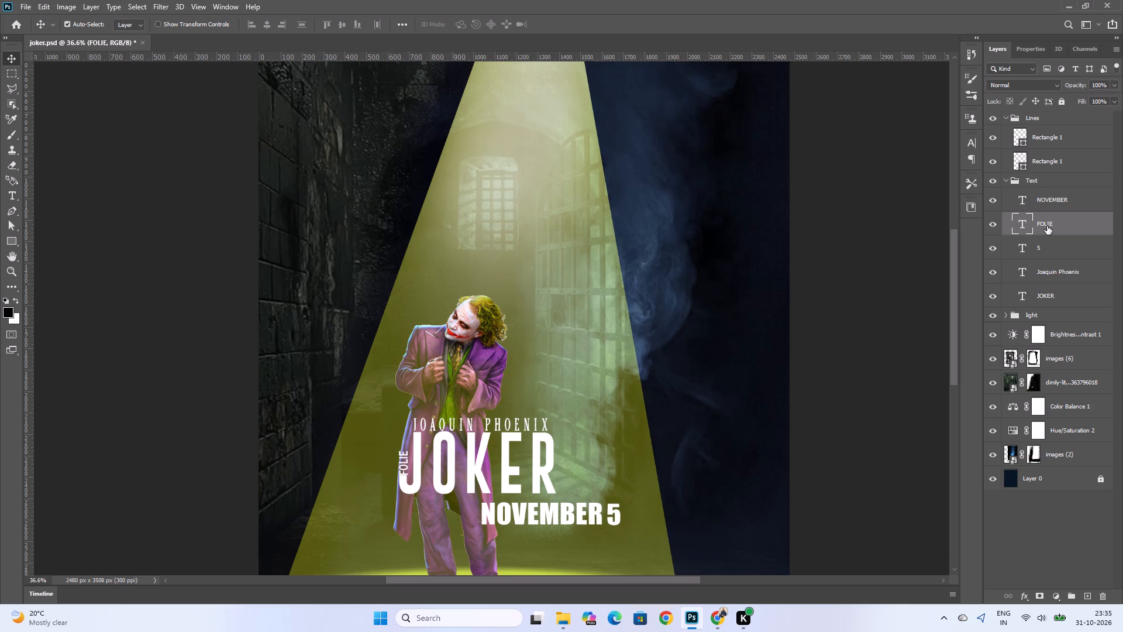
Narrow FOLIE to about 85% width and align it over the end of the J's hook.
ctrl+scroll(503, 419, up, 5)
scroll(515, 470, up, 10)
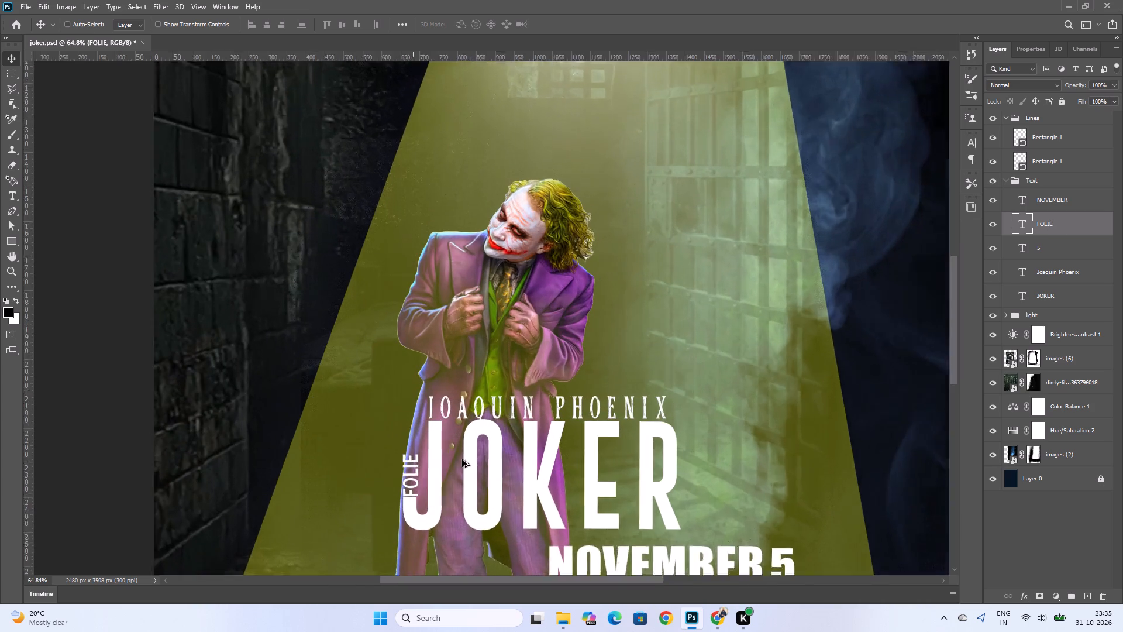
scroll(405, 514, up, 11)
scroll(396, 496, down, 20)
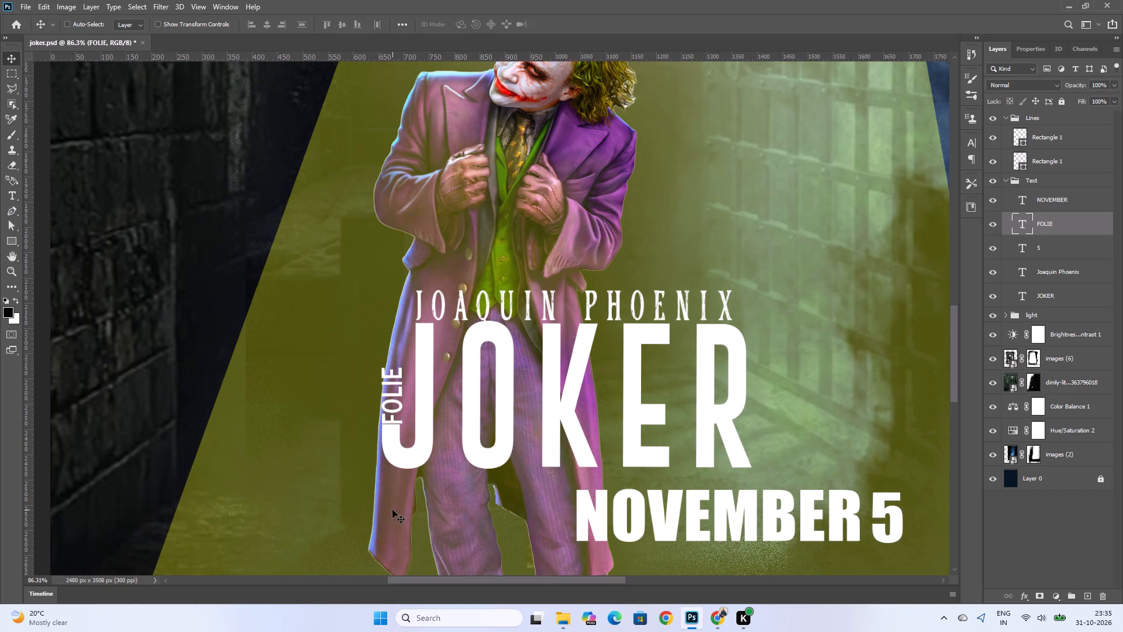
alt+scroll(391, 485, up, 10)
scroll(445, 402, up, 7)
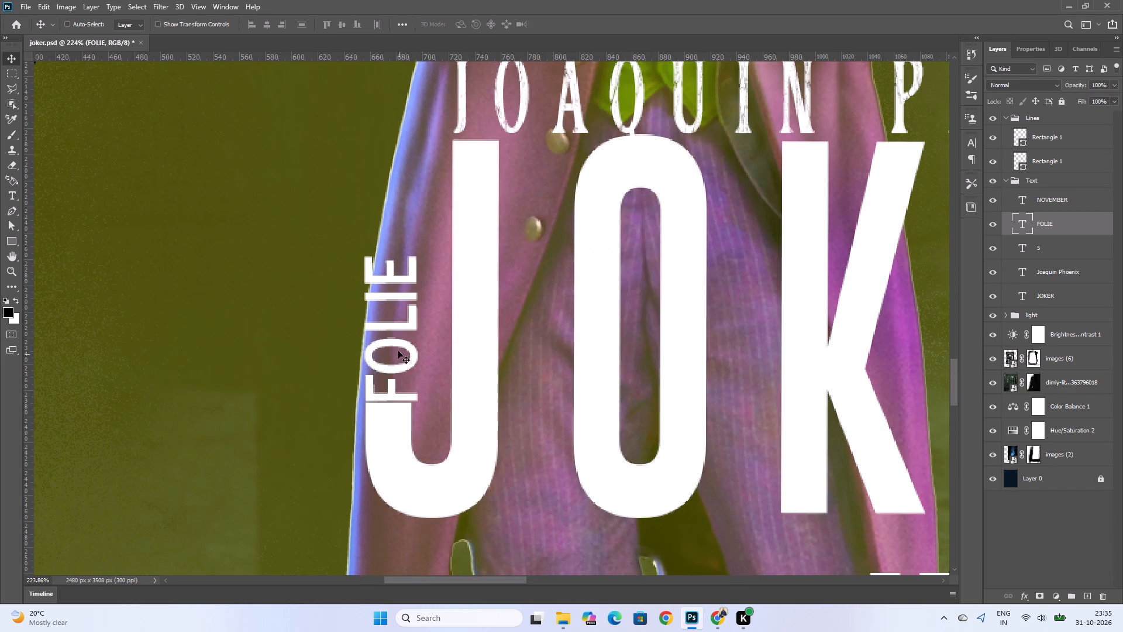
click(400, 352)
key(ctrl+t)
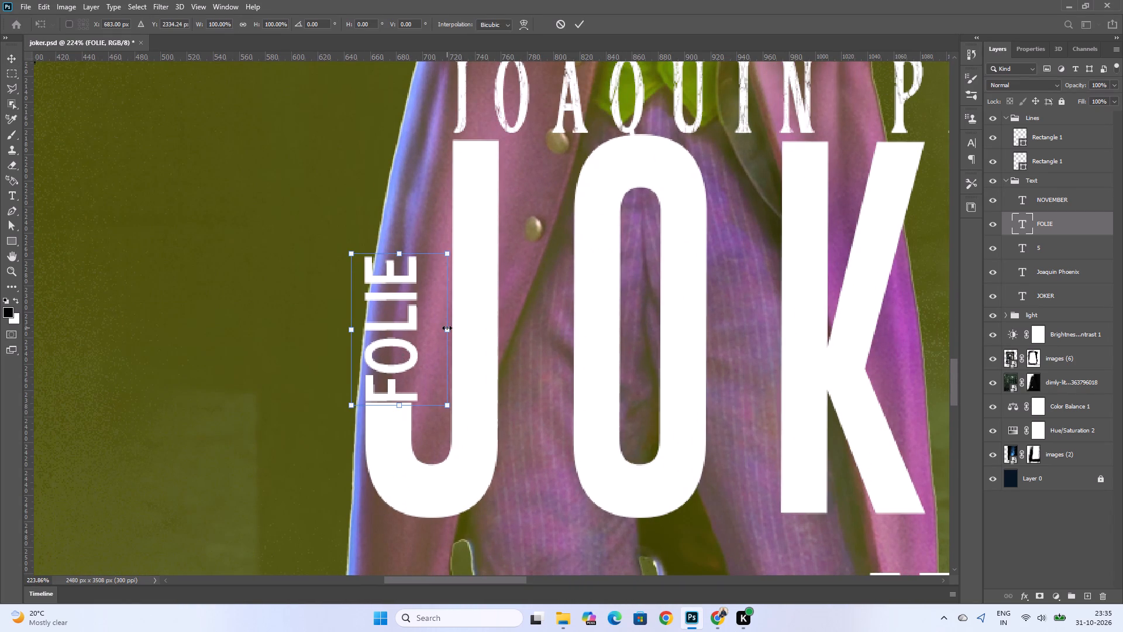
shift+drag(447, 328, 443, 331)
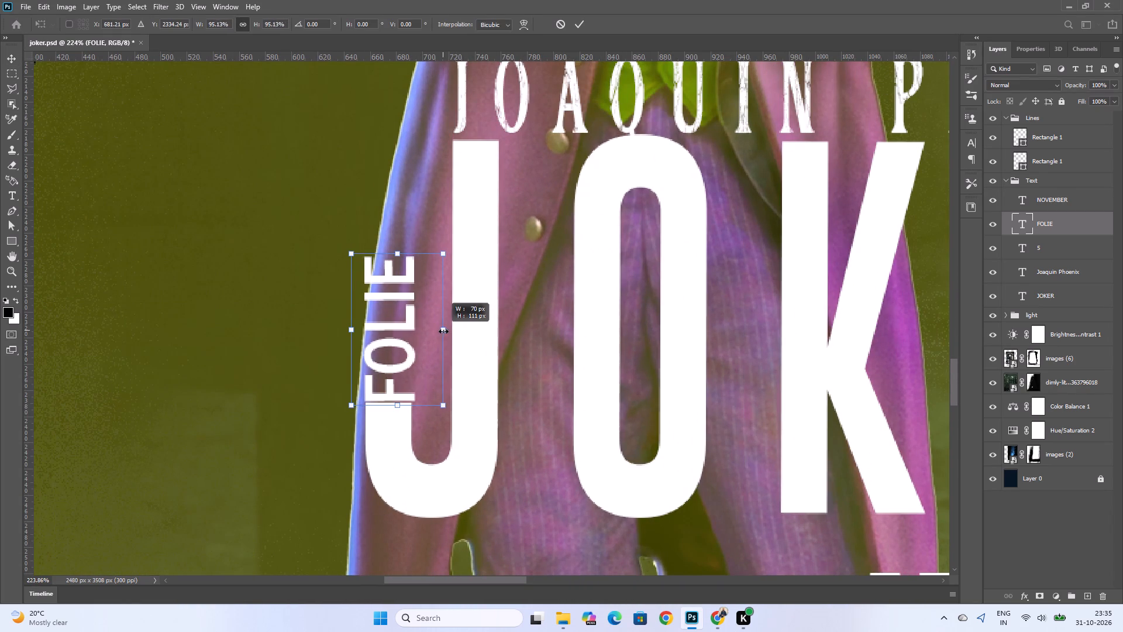
shift+drag(443, 331, 433, 332)
key(Right)
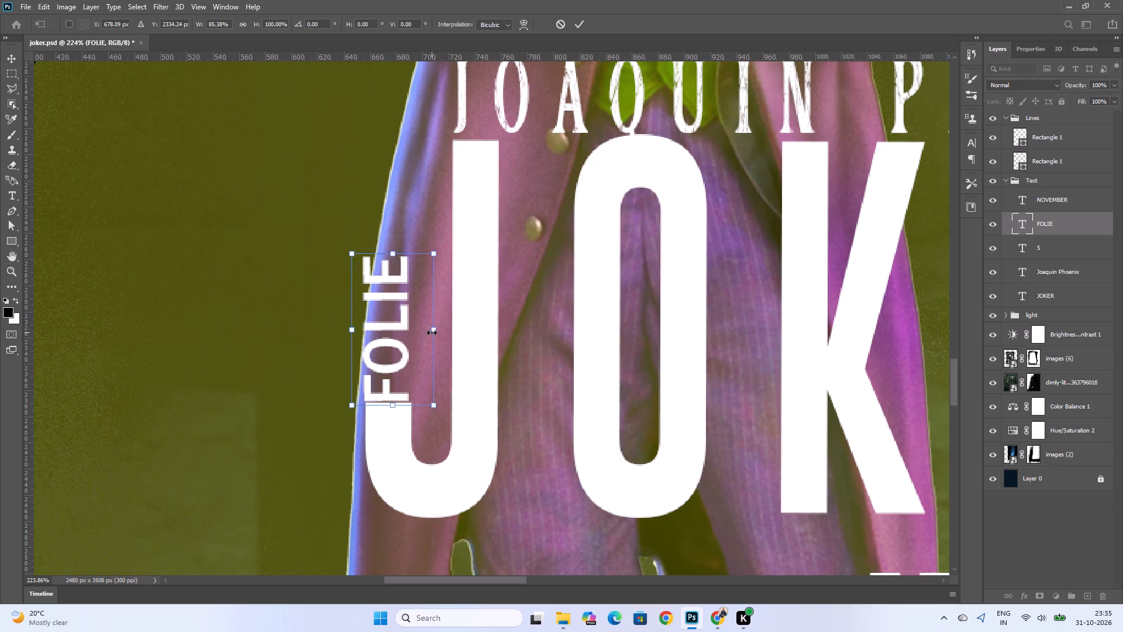
key(Right)
key(Right)
key(Right)
key(Right)
key(Right)
key(Up)
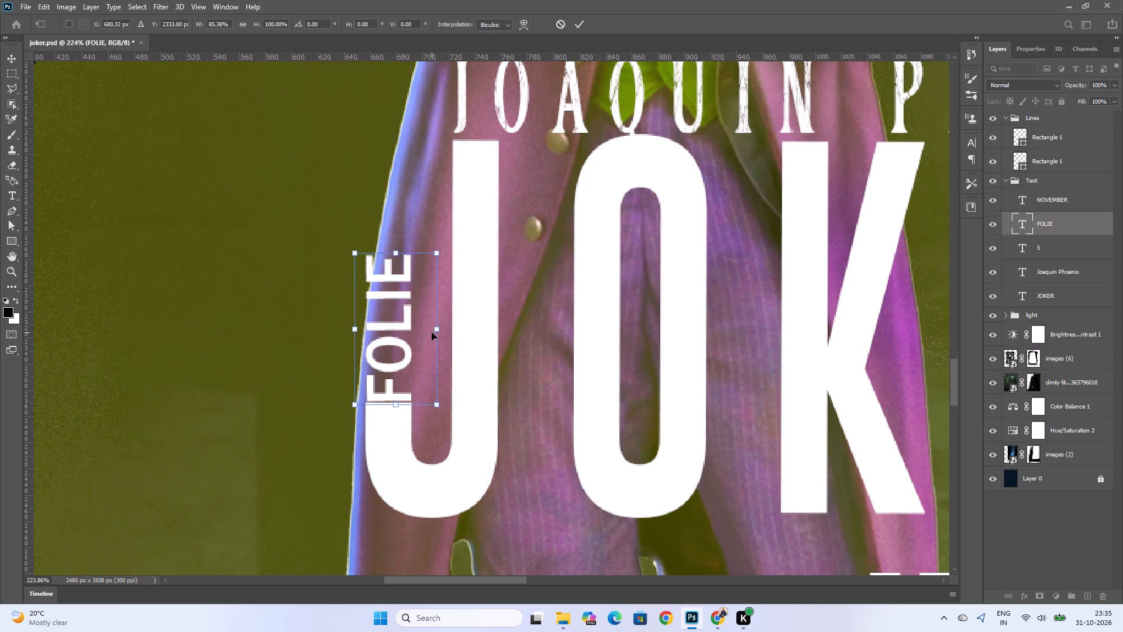
key(Up)
key(Left)
key(Right)
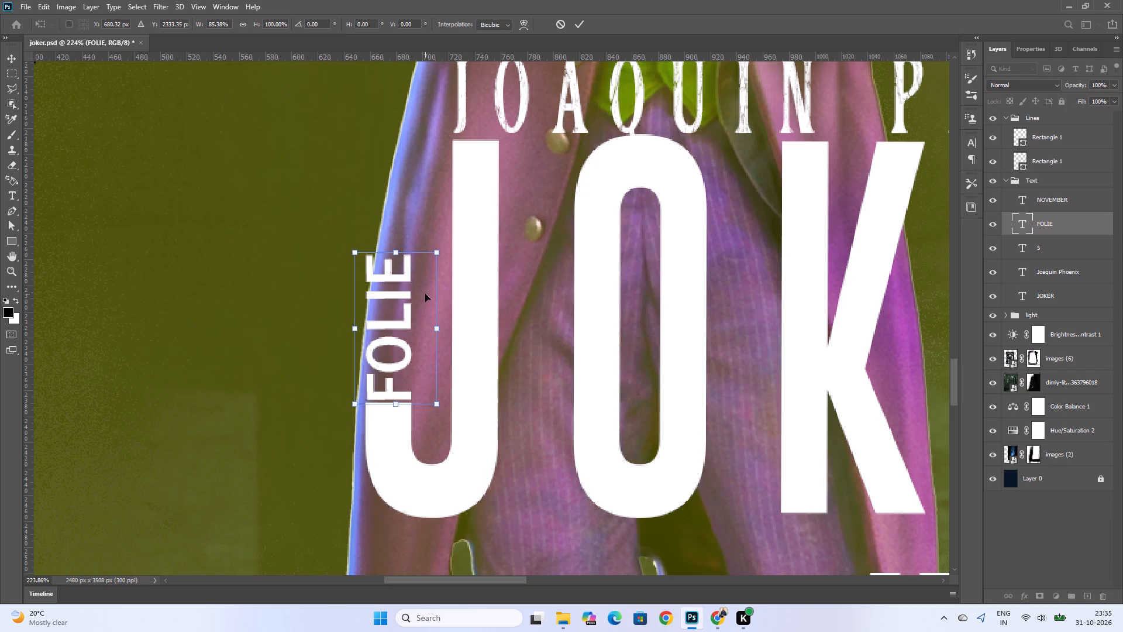
Shrink FOLIE to about 73% width and 86% height, and shift it back over the J's hook.
shift+drag(356, 254, 360, 263)
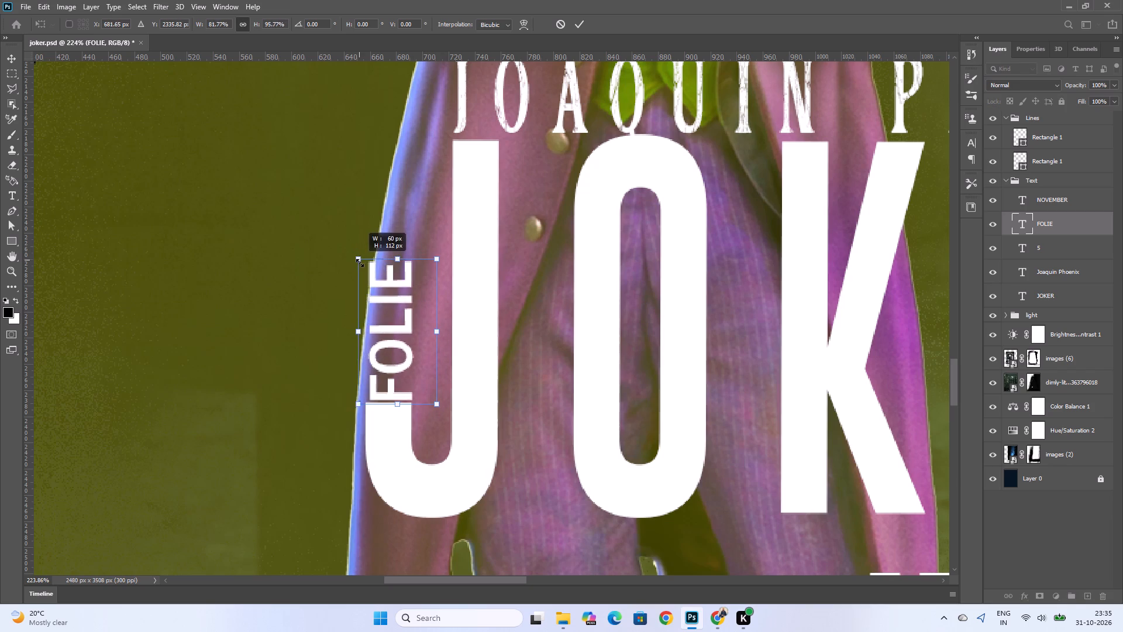
shift+drag(360, 263, 366, 276)
key(Left)
key(Left)
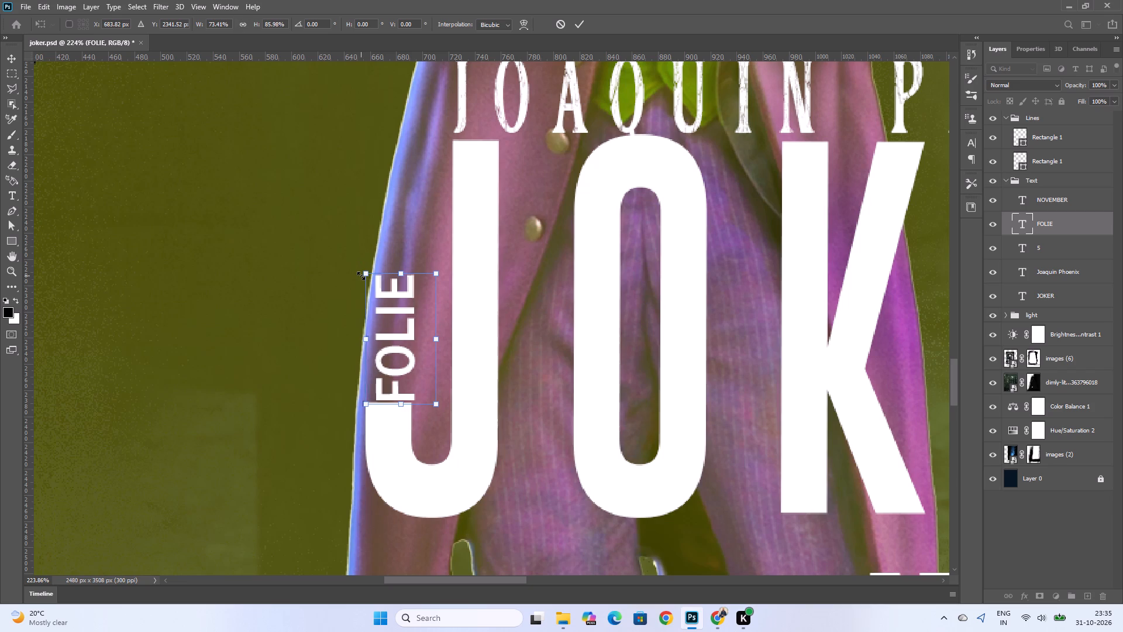
key(Left)
key(Left)
key(Left)
key(Left)
key(Down)
key(Down)
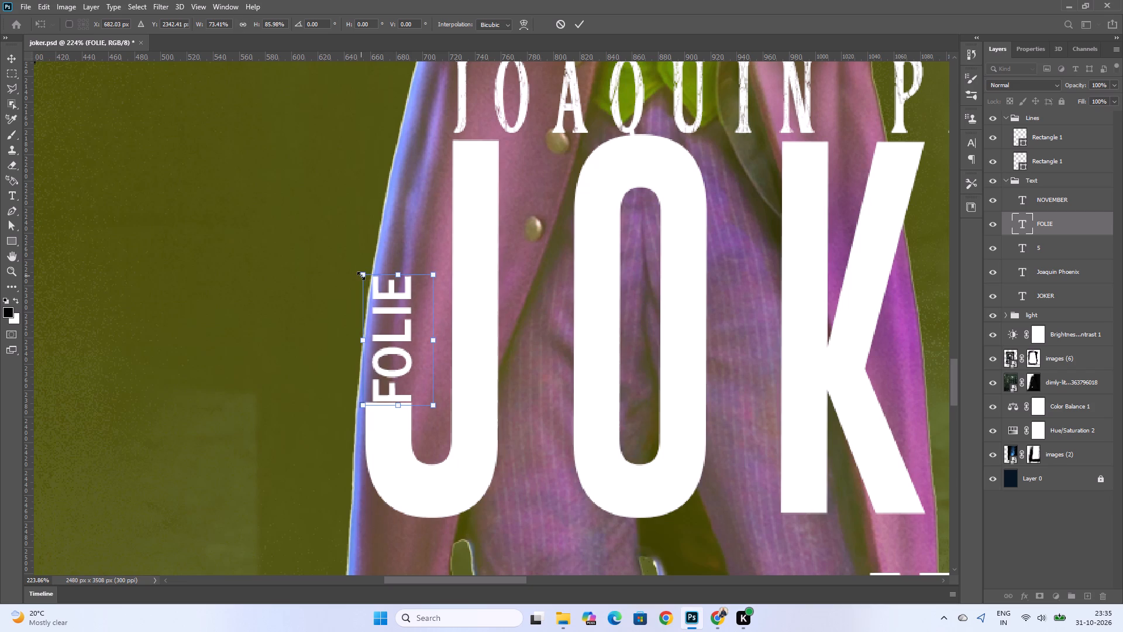
Shorten FOLIE to about 73% height and widen it to about 84% to match the J's stroke width.
drag(398, 278, 399, 290)
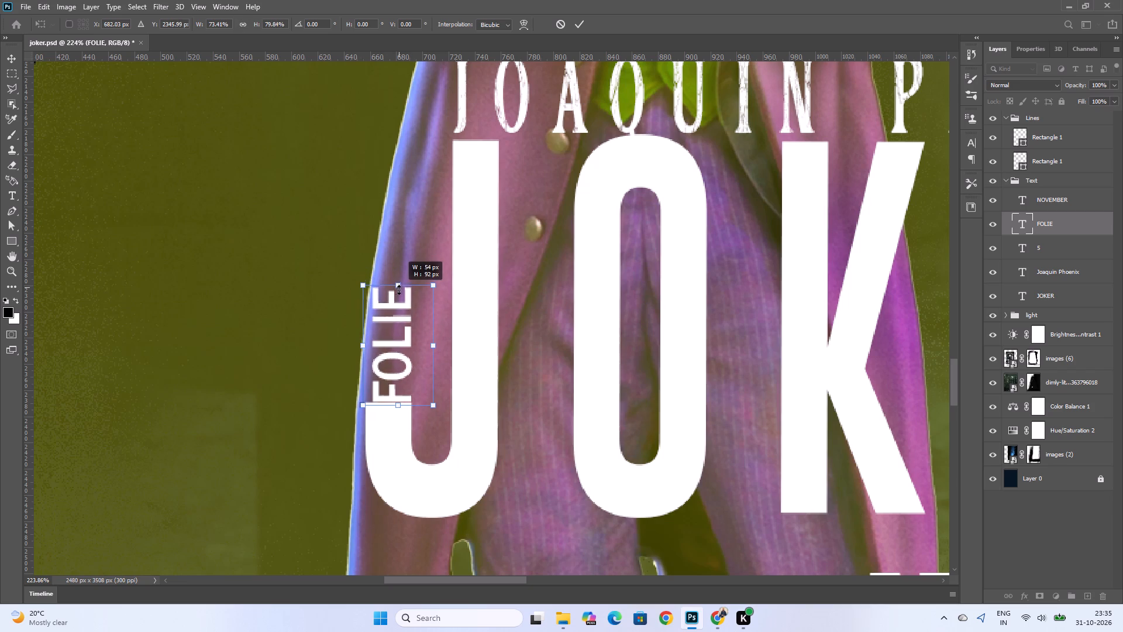
drag(399, 290, 397, 298)
drag(434, 351, 436, 351)
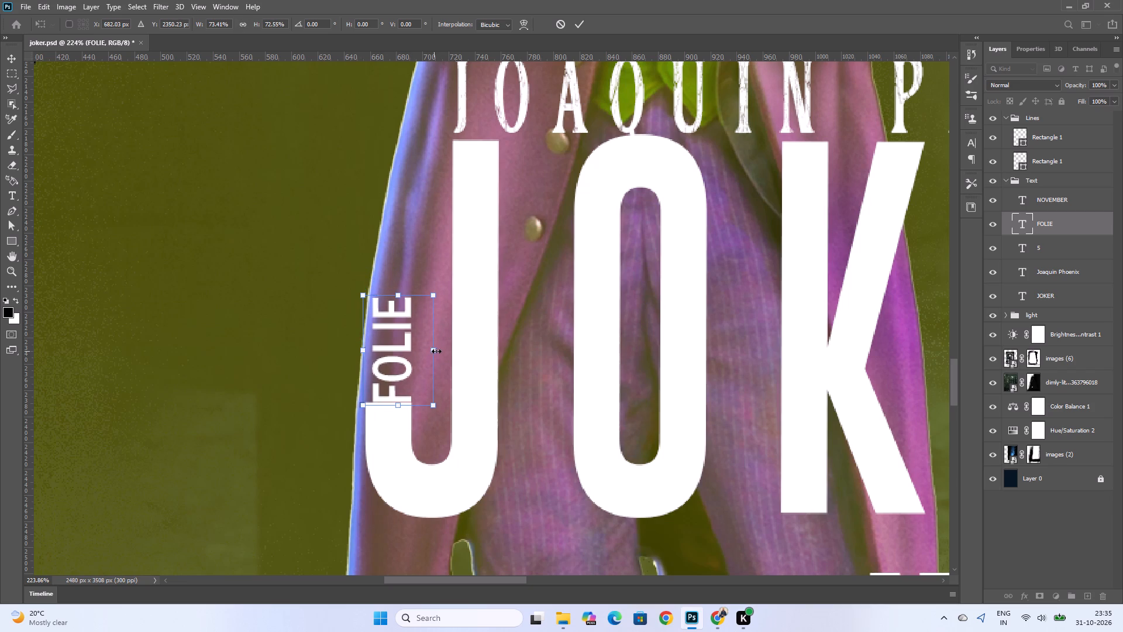
drag(436, 351, 445, 351)
Align FOLIE with the outer edge of the J's hook, leave a small gap above the hook, and apply the transform.
key(Left)
key(Left)
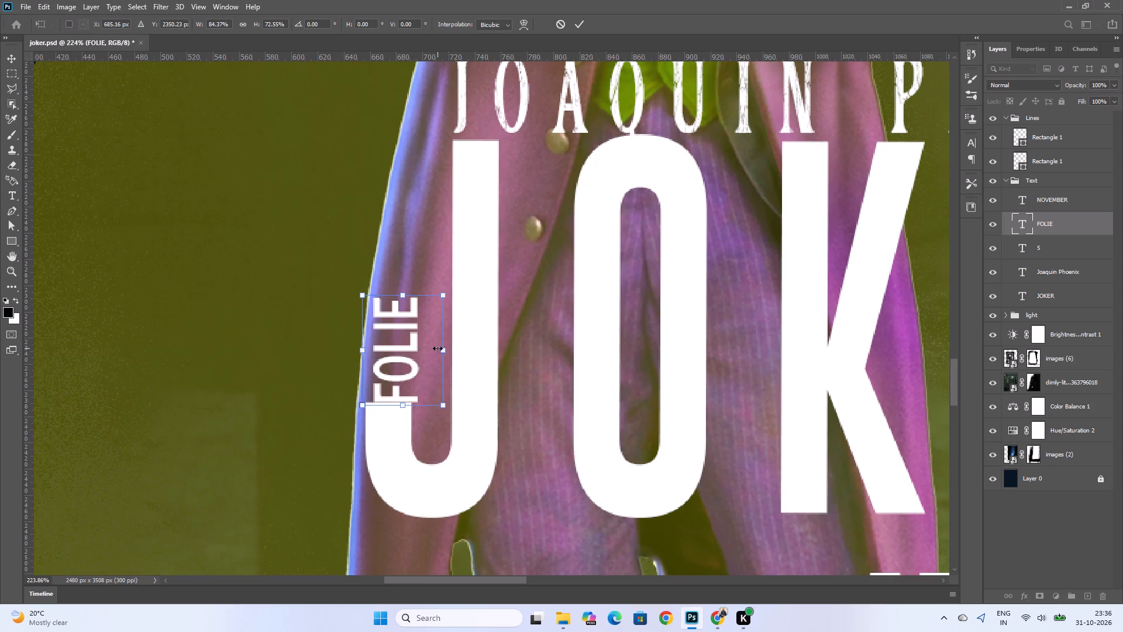
key(Left)
key(Left)
key(Left)
key(Left)
key(Left)
key(Left)
key(Left)
key(Left)
key(Left)
key(Left)
key(Left)
key(Left)
key(Left)
key(Left)
key(Left)
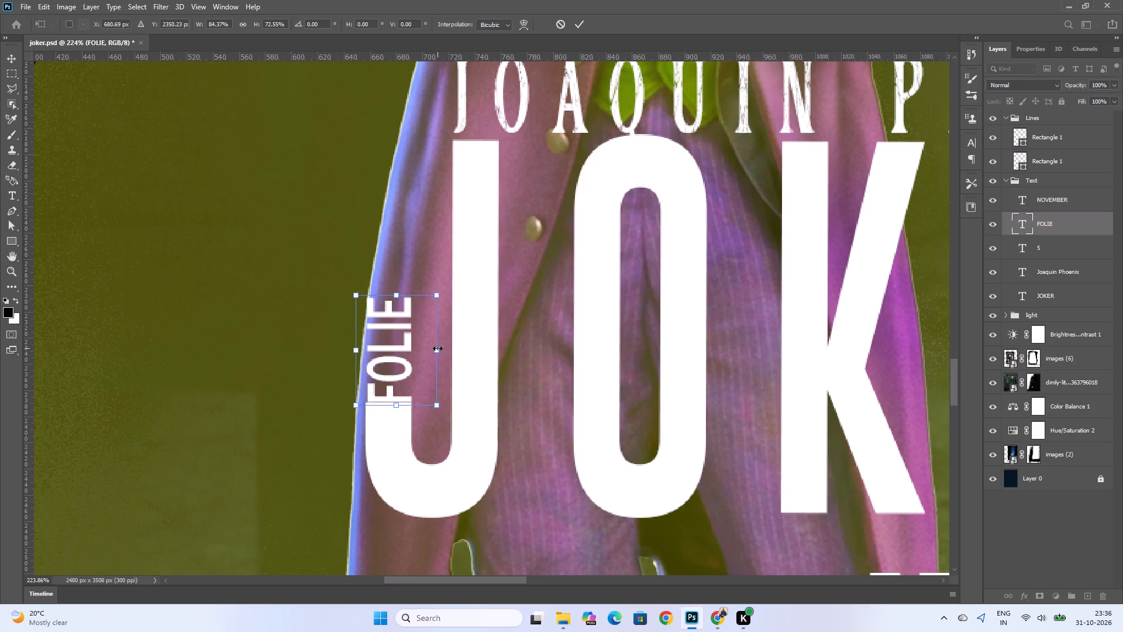
key(Left)
key(Up)
key(Right)
key(Up)
key(Left)
key(Up)
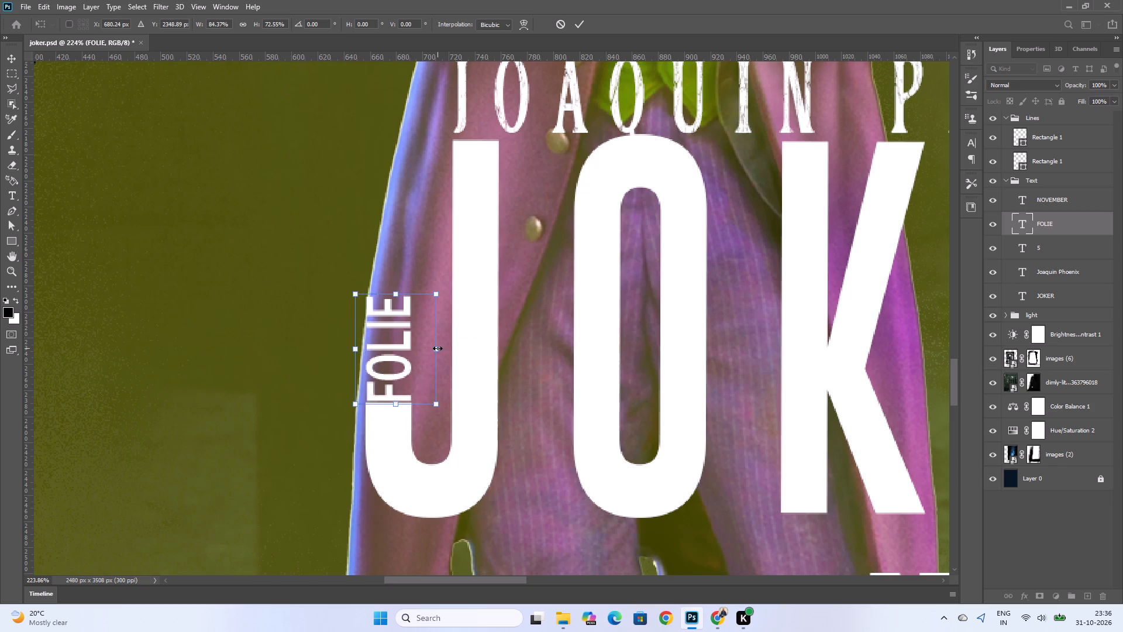
key(Up)
key(Up)
key(Up)
key(Up)
key(Up)
key(Up)
key(Up)
key(Up)
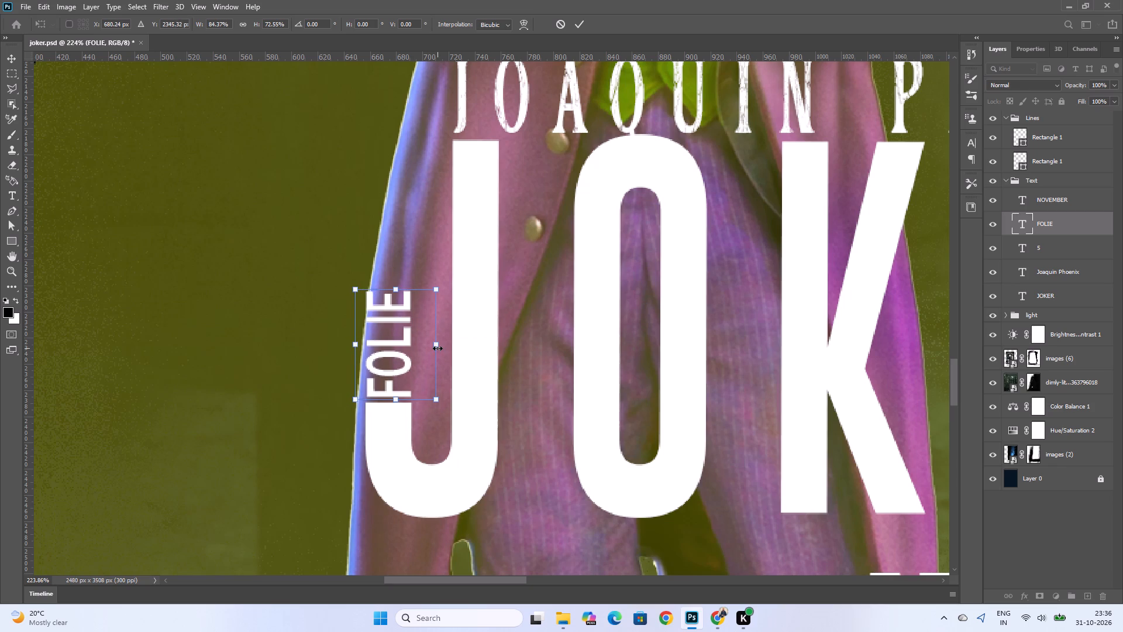
key(Up)
alt+scroll(422, 335, down, 16)
alt+scroll(578, 346, down, 4)
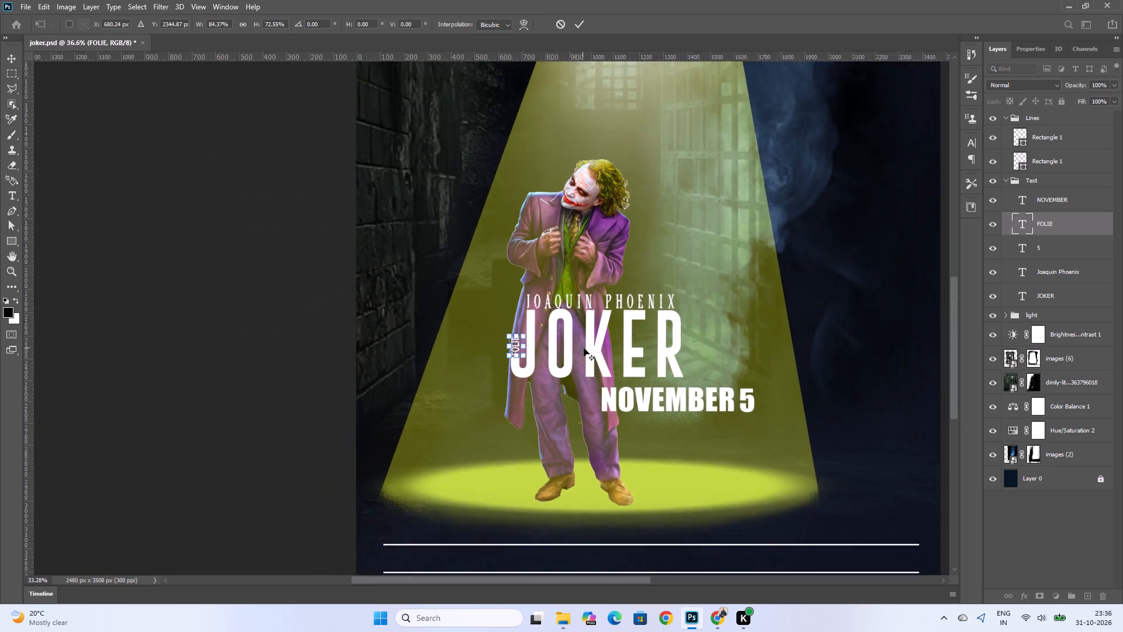
alt+scroll(584, 348, down, 1)
ctrl+scroll(759, 342, down, 11)
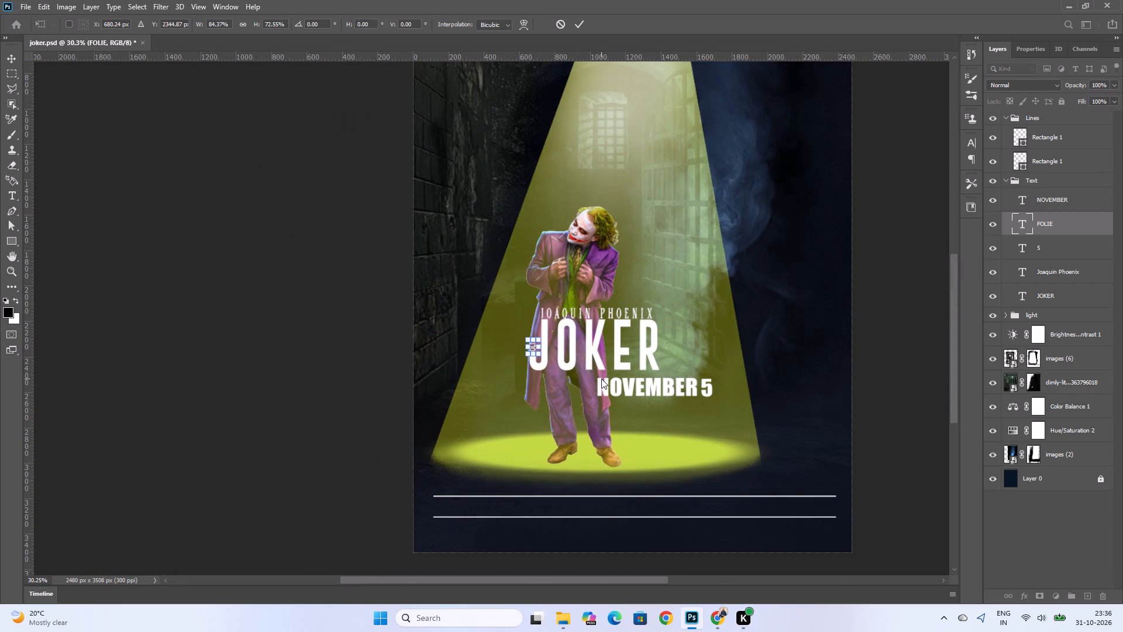
click(574, 21)
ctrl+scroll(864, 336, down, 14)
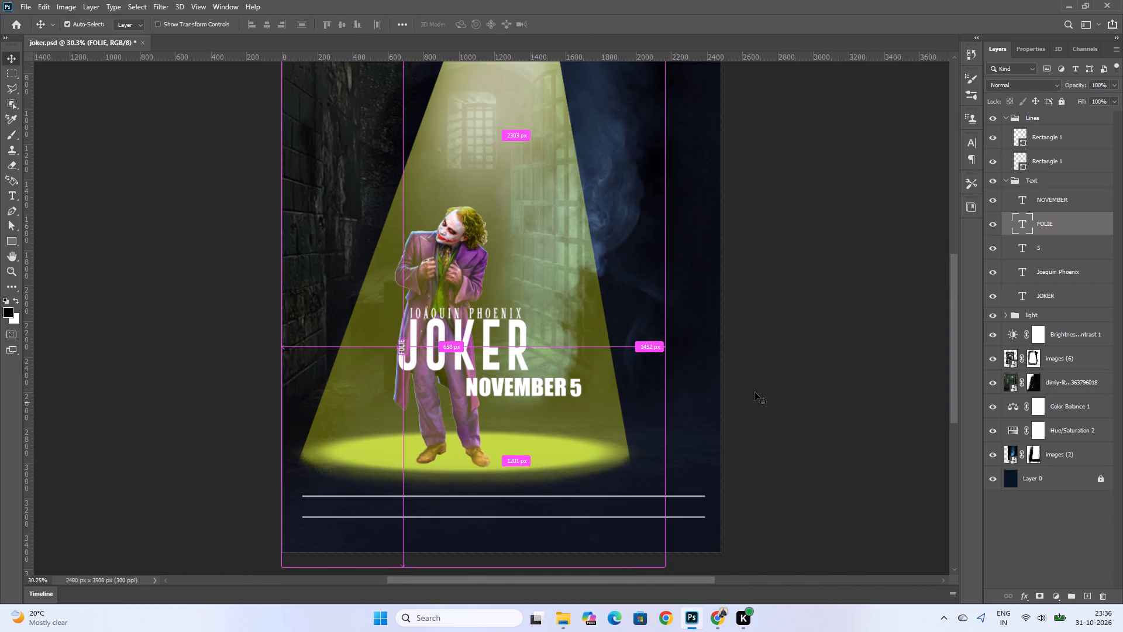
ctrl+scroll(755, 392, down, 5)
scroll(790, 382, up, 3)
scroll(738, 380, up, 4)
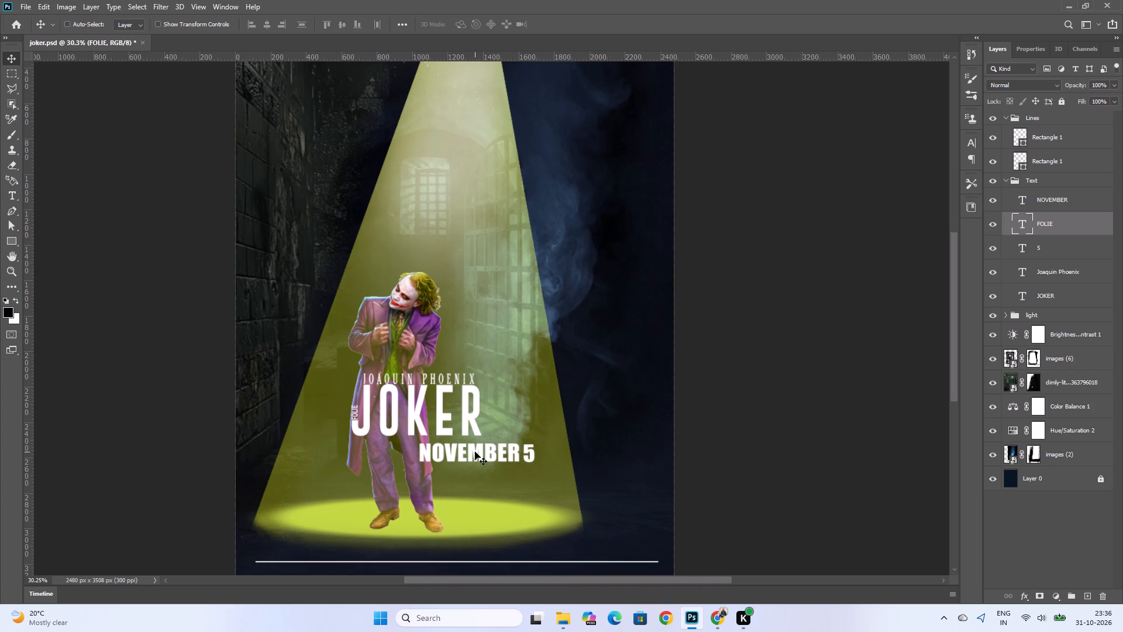
Shift NOVEMBER left beneath the JOKER title, leaving a wide gap before the 5.
click(1059, 190)
key(Left)
key(Left)
key(Left)
key(Left)
key(Left)
key(Left)
key(Left)
key(Left)
key(Left)
key(Left)
key(Left)
key(Left)
key(Left)
key(Left)
key(Left)
key(Left)
key(Left)
key(Left)
key(Left)
key(Left)
key(Left)
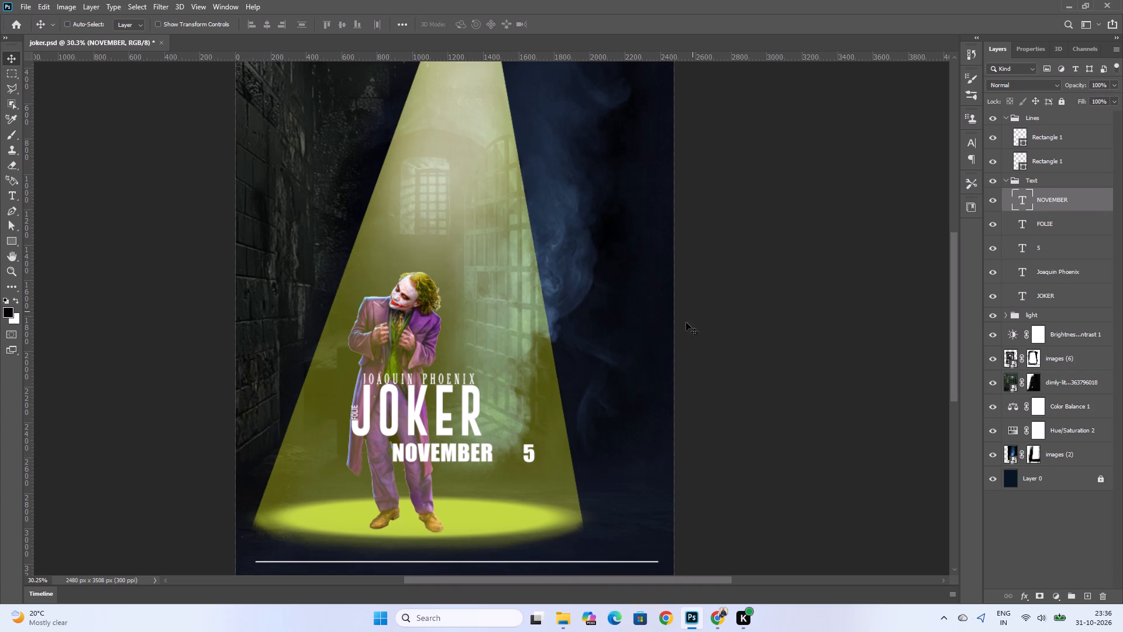
key(ctrl+t)
click(471, 408)
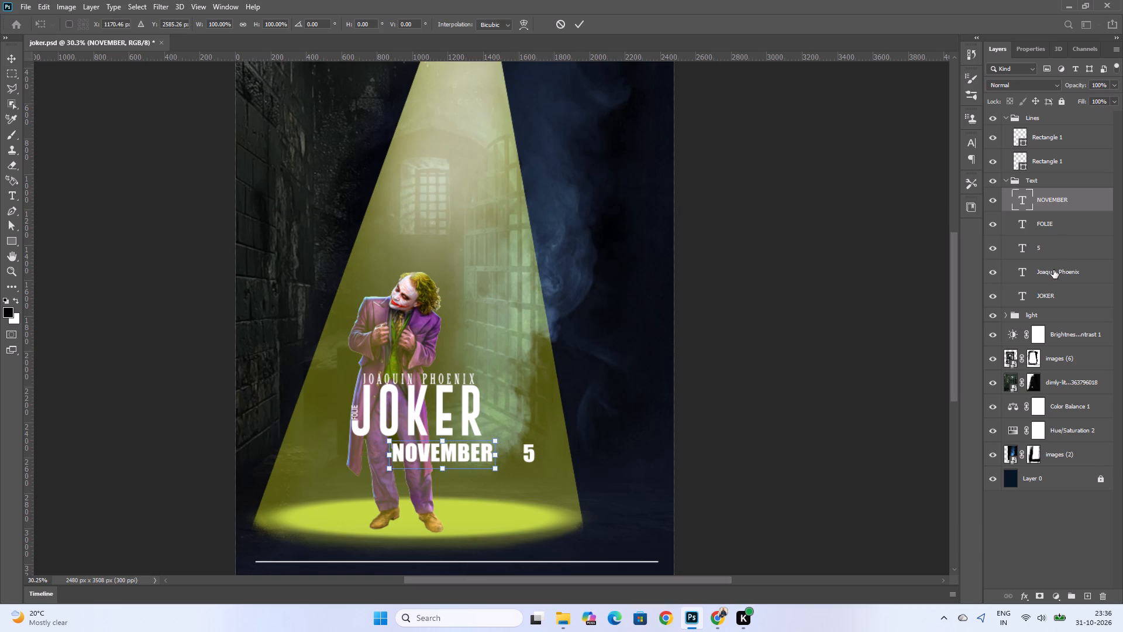
Stretch the JOKER title horizontally to about 122% width, keeping its height at 100%.
click(1048, 293)
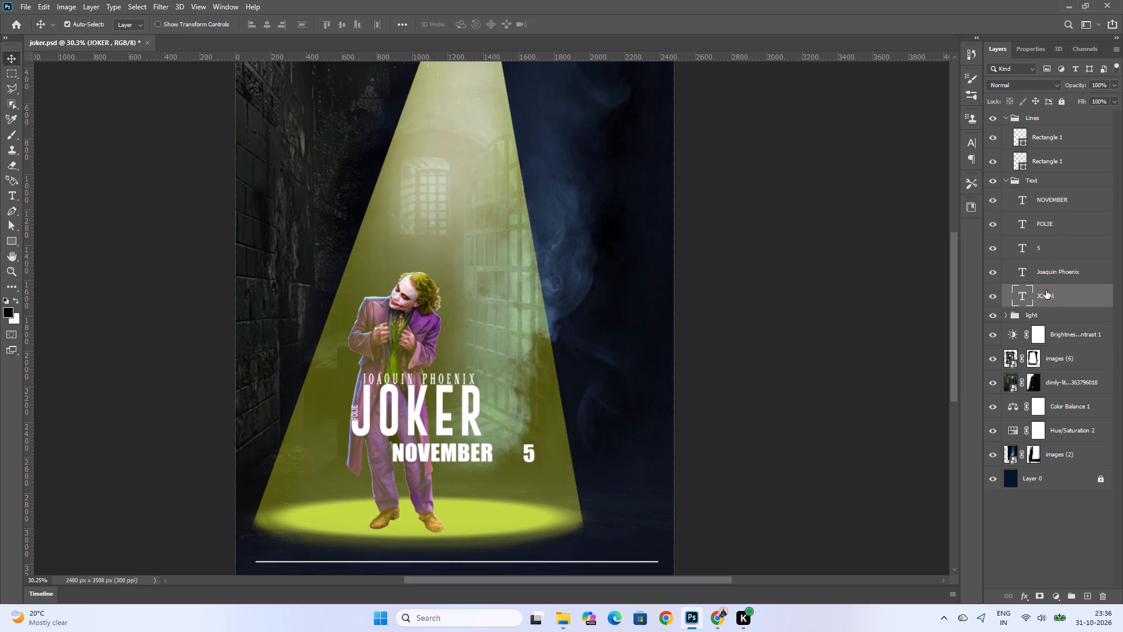
key(ctrl+t)
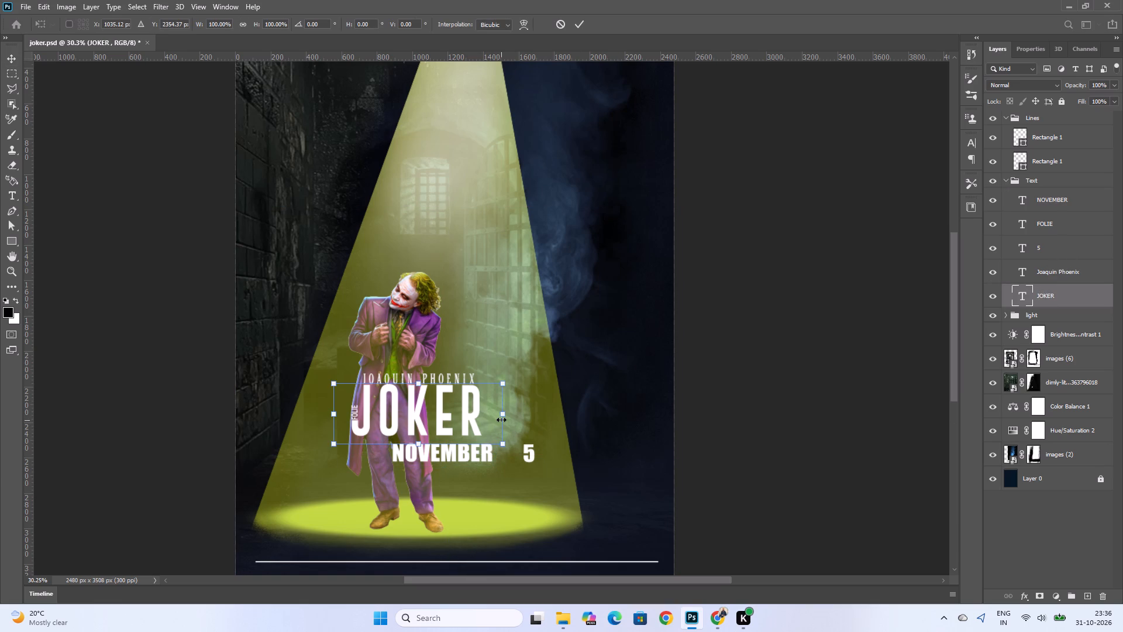
shift+click(501, 417)
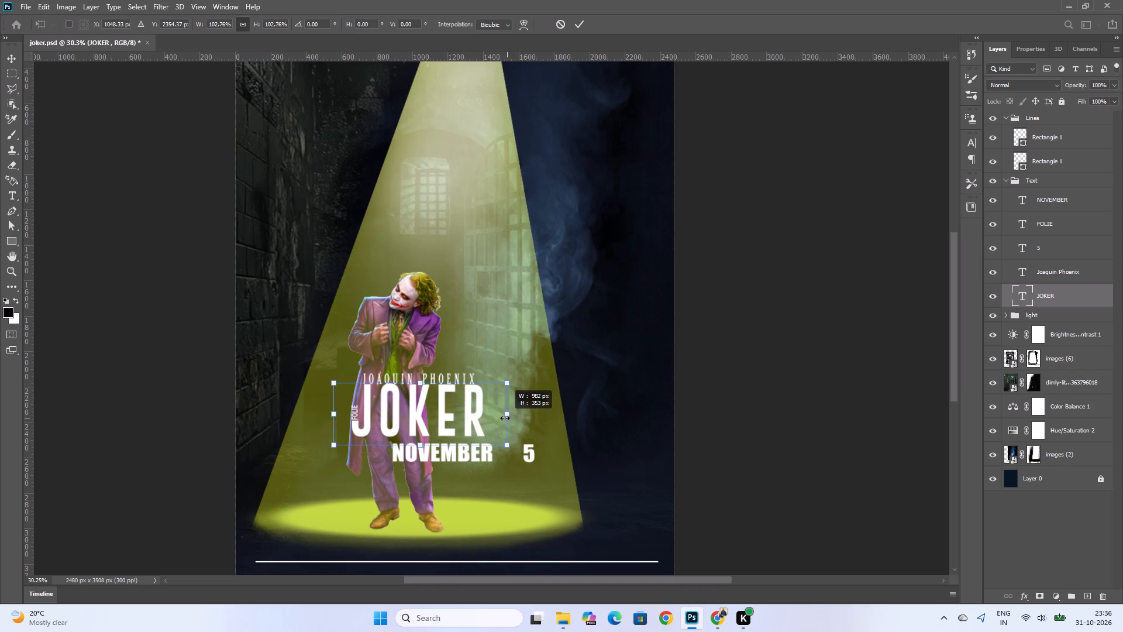
drag(499, 417, 526, 417)
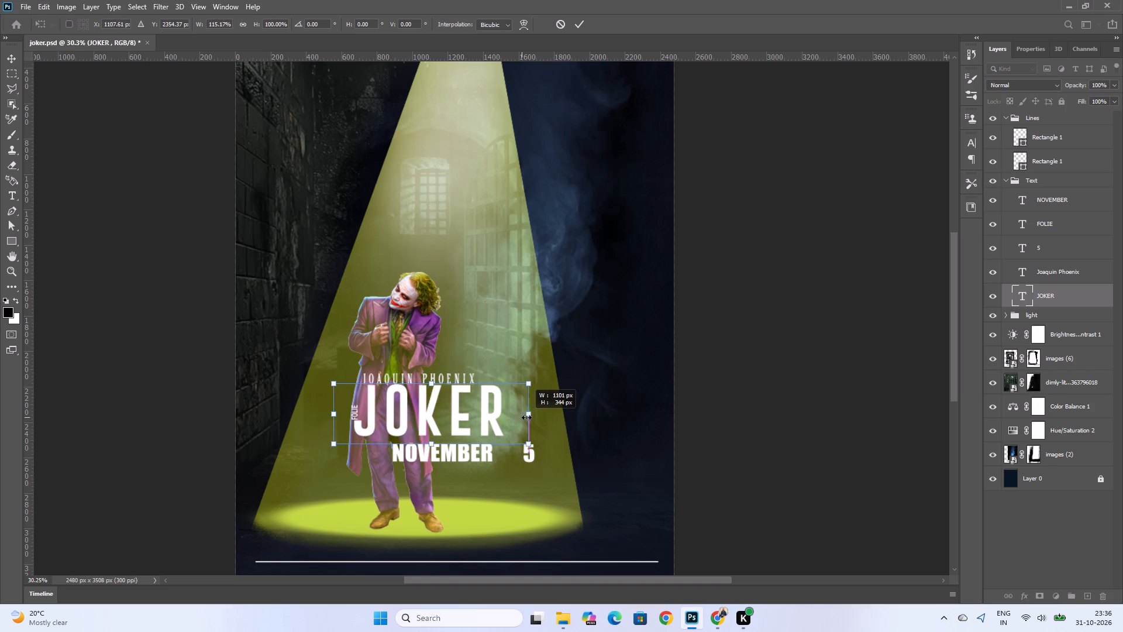
drag(526, 417, 539, 417)
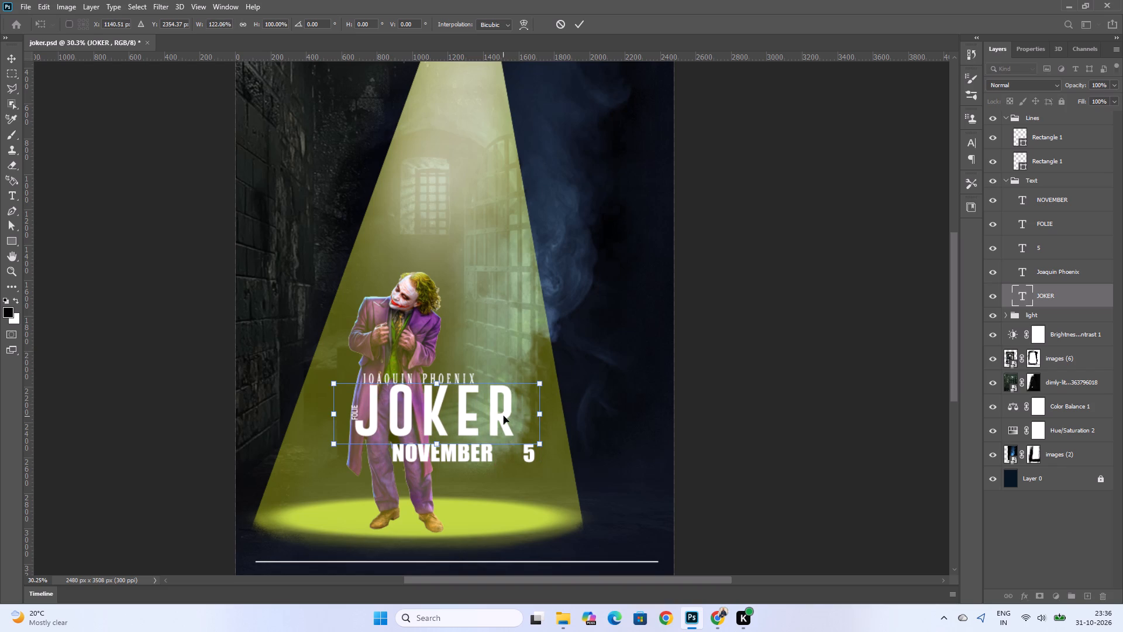
Move the widened JOKER title left to about X 1081 px, Y 2356 px, and apply the transform.
key(Left)
key(Left)
key(Left)
key(Left)
key(Left)
key(Left)
key(Left)
key(Left)
key(Left)
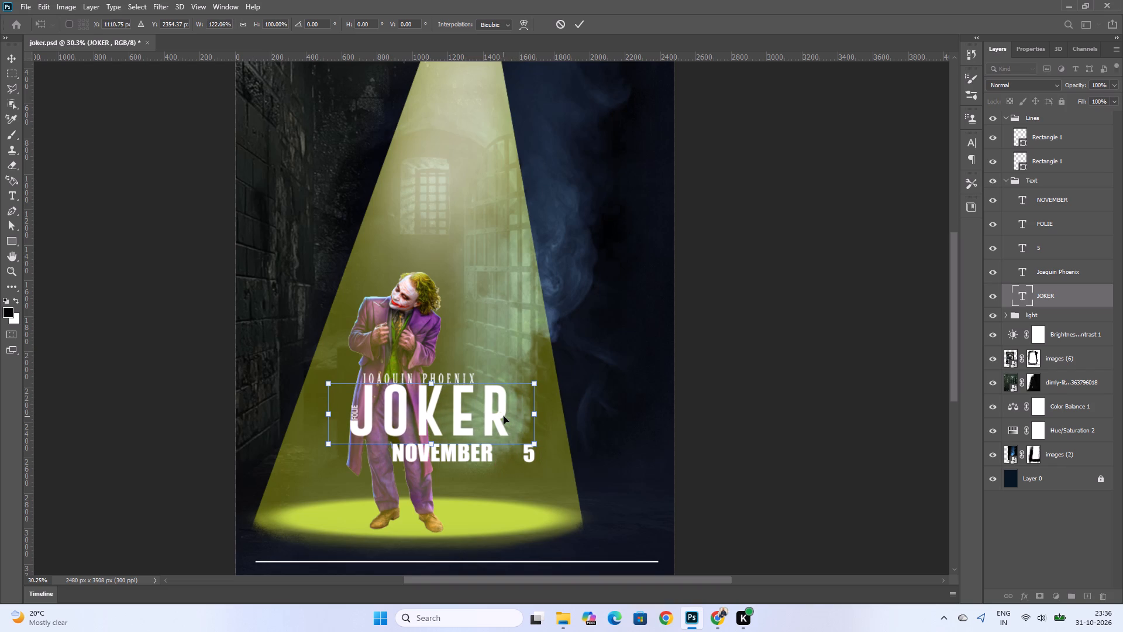
key(Right)
key(Right)
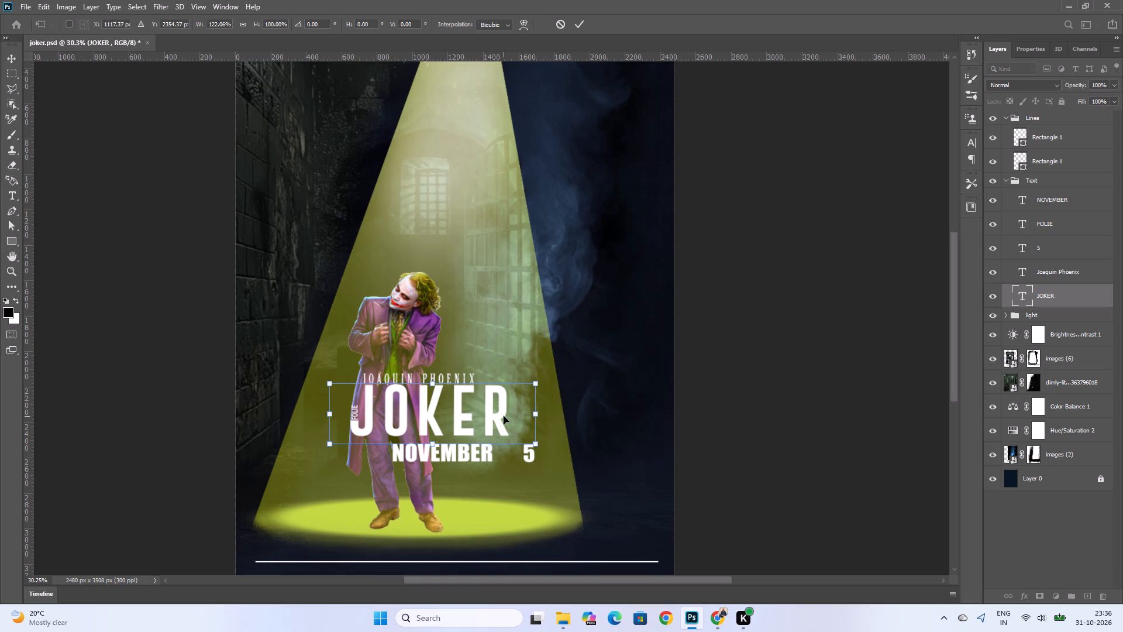
drag(448, 424, 447, 424)
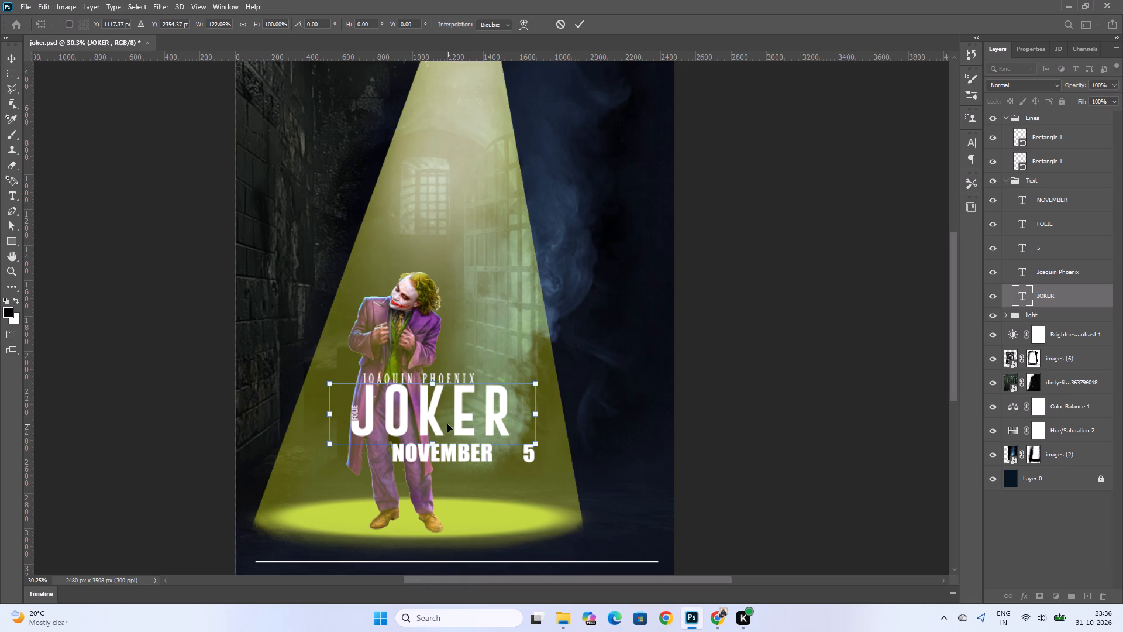
drag(447, 424, 442, 424)
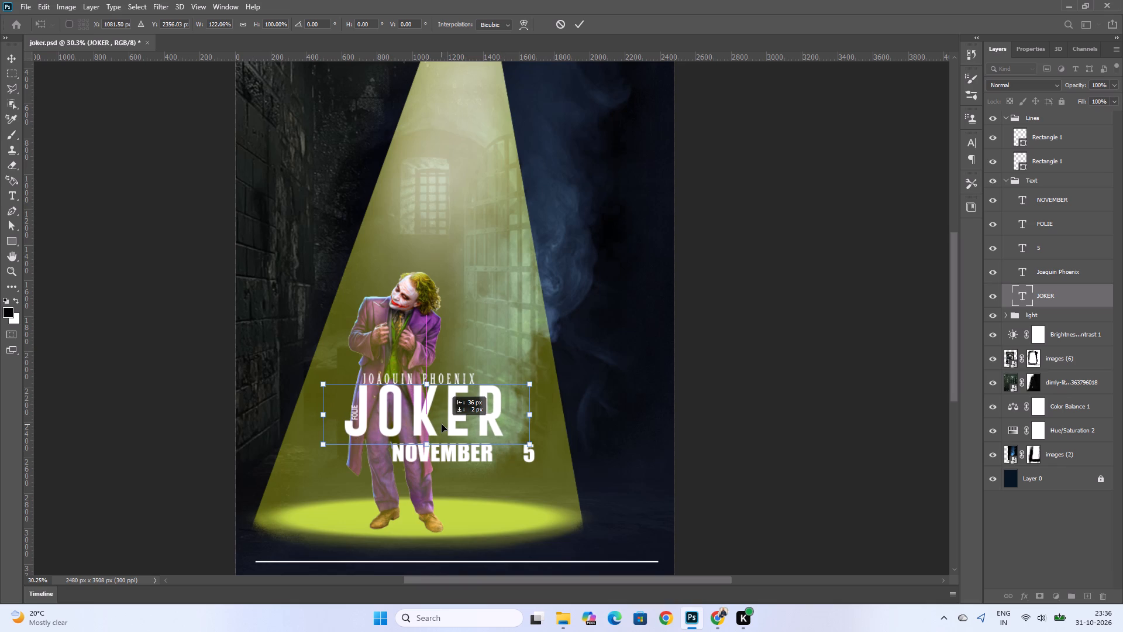
drag(442, 424, 442, 425)
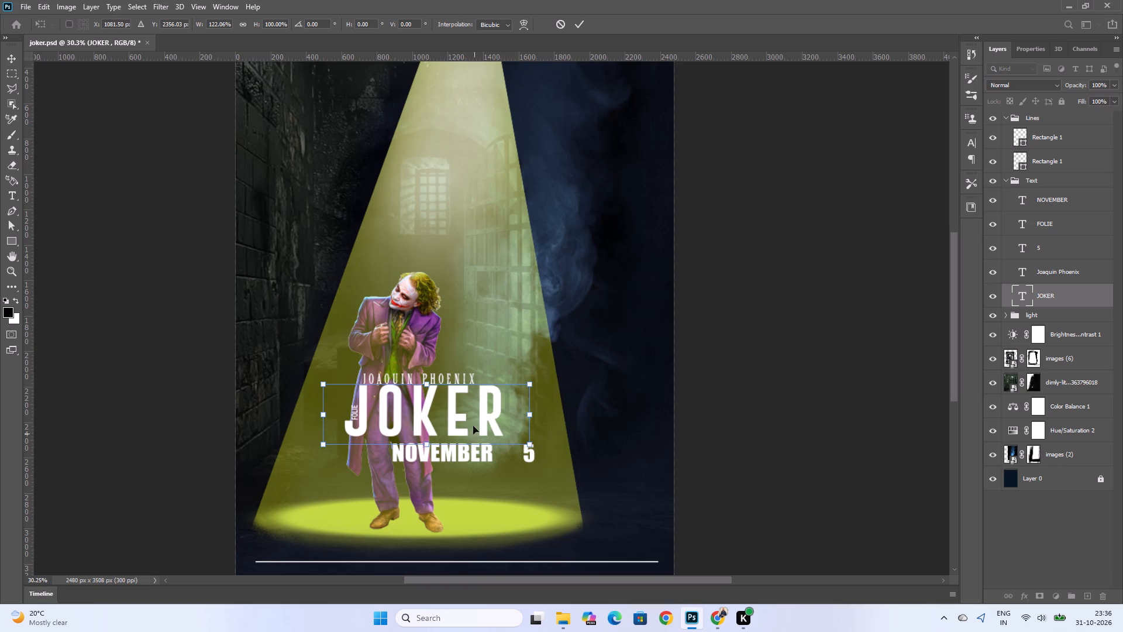
click(581, 25)
Move FOLIE left to about X 650 px so it sits above the end of the shifted J's hook, and apply it.
click(357, 414)
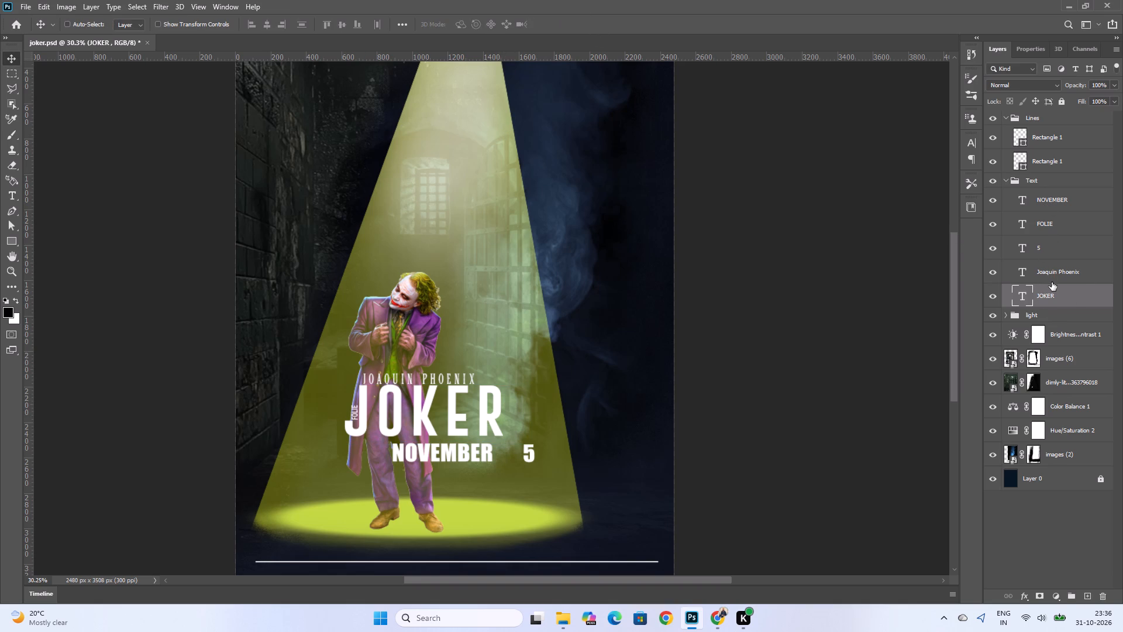
scroll(1052, 238, down, 1)
click(1058, 266)
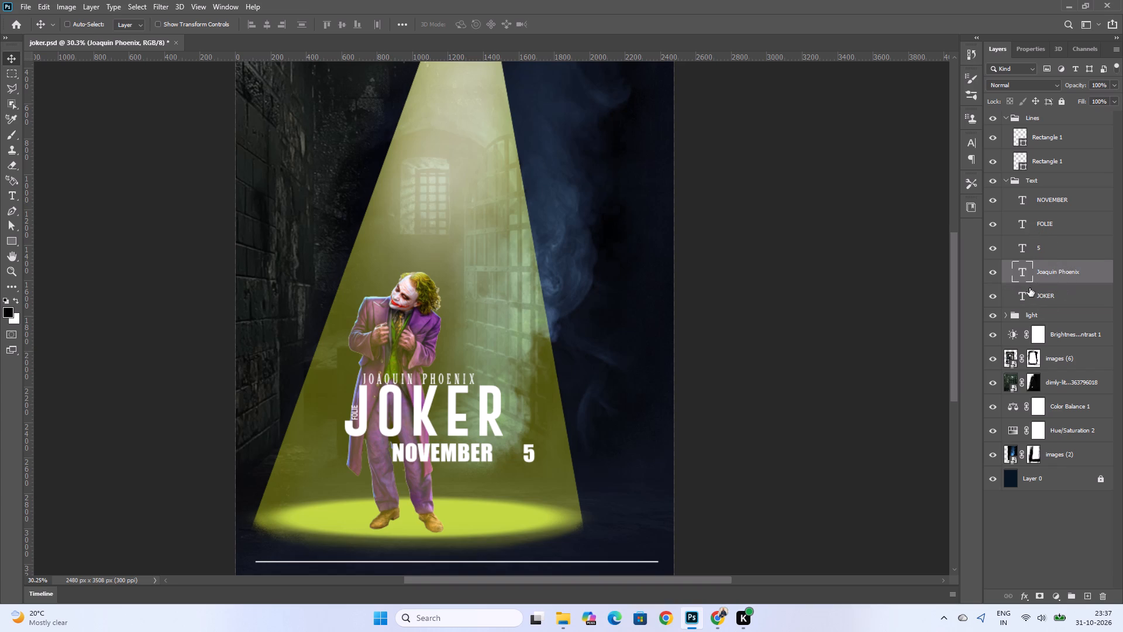
scroll(1032, 284, down, 4)
scroll(1052, 274, up, 4)
click(1059, 222)
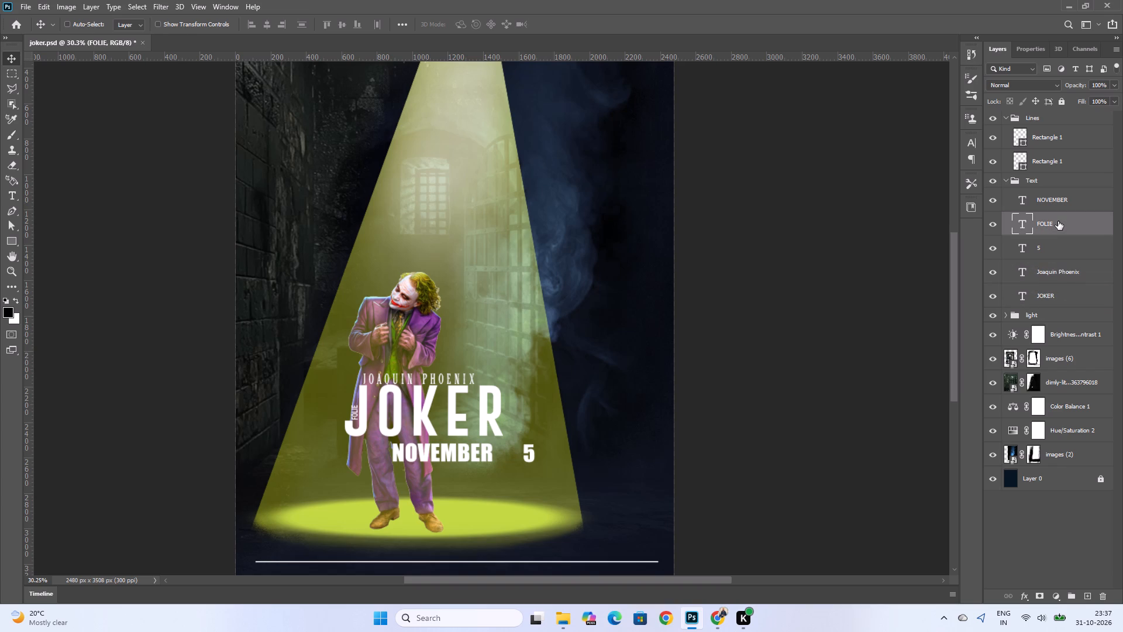
key(ctrl+t)
key(Left)
key(Left)
key(Left)
key(Left)
key(Left)
key(Left)
key(Left)
key(Left)
key(Left)
key(Left)
key(Left)
key(Left)
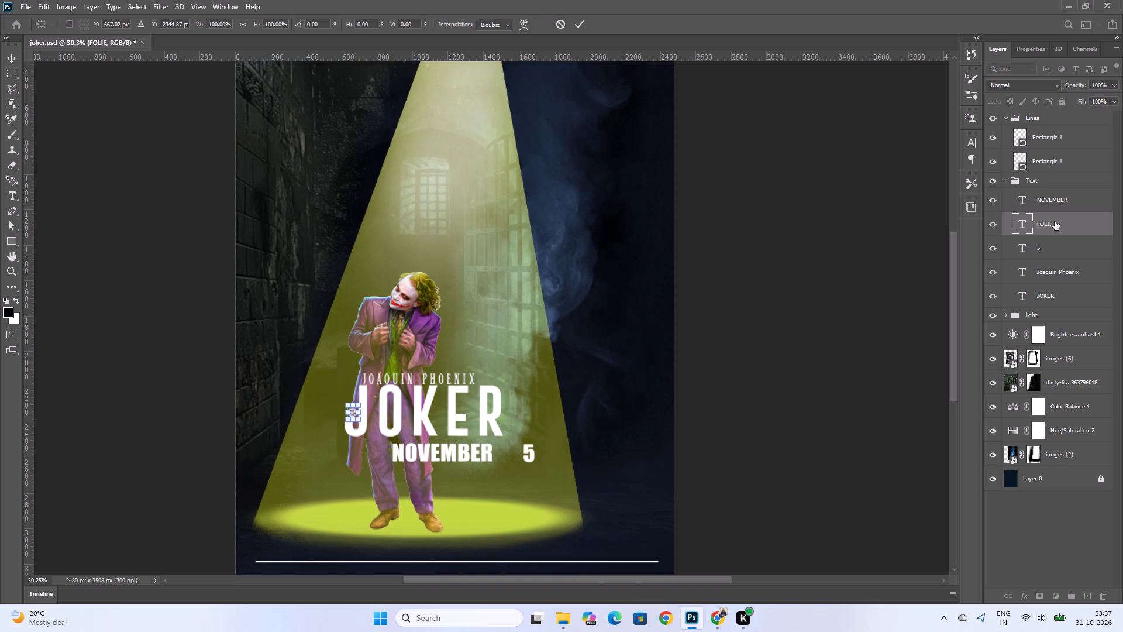
alt+scroll(645, 438, up, 5)
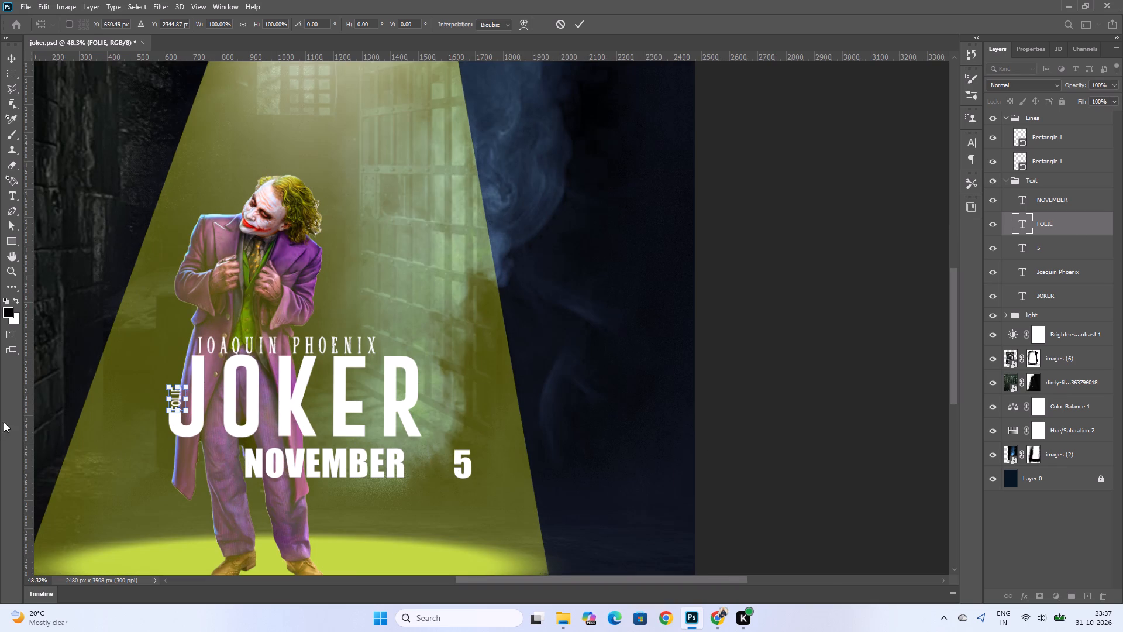
scroll(113, 421, up, 8)
alt+scroll(149, 423, up, 4)
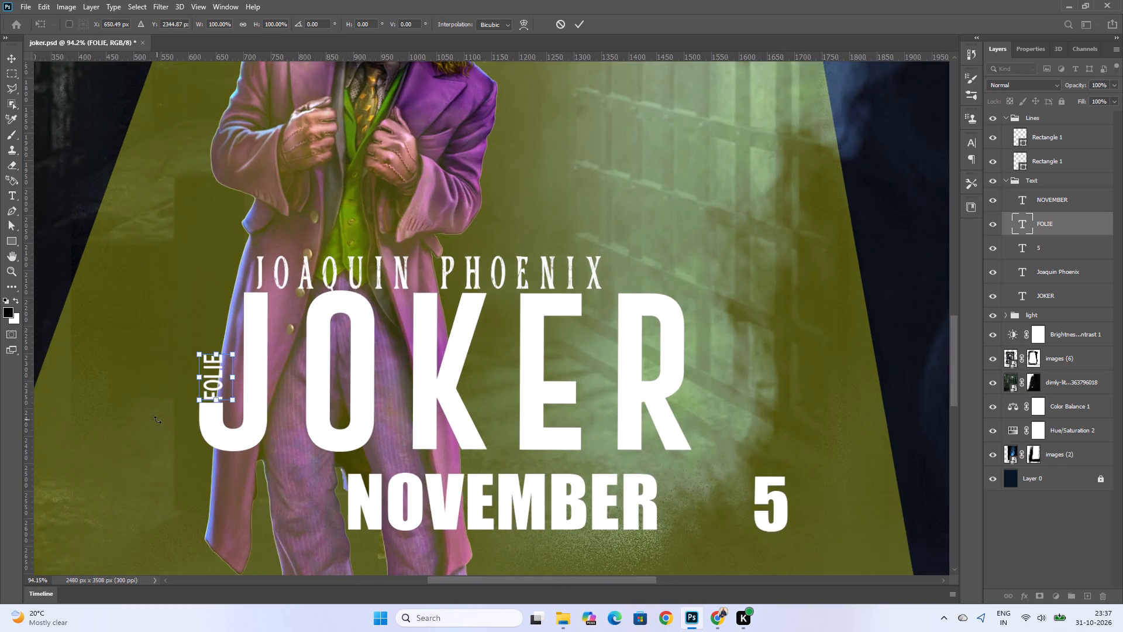
alt+scroll(236, 421, up, 9)
key(Left)
key(Left)
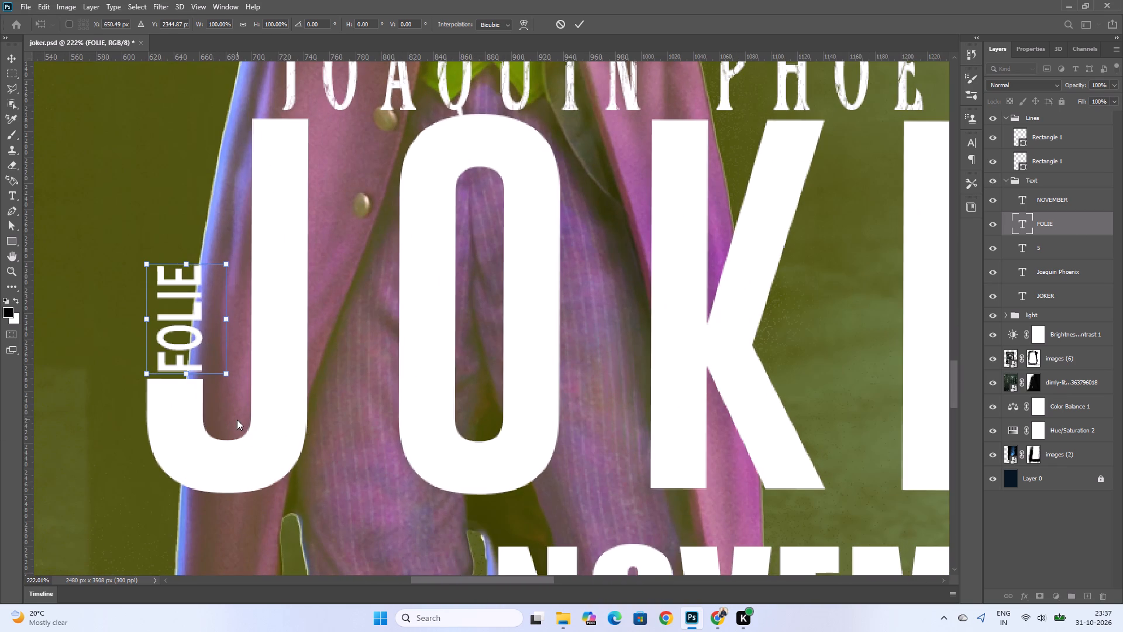
key(Left)
key(Left)
key(Left)
click(578, 20)
Widen FOLIE slightly and shift it closer to the outer edge of the J's hook, applying the transform.
key(ctrl+t)
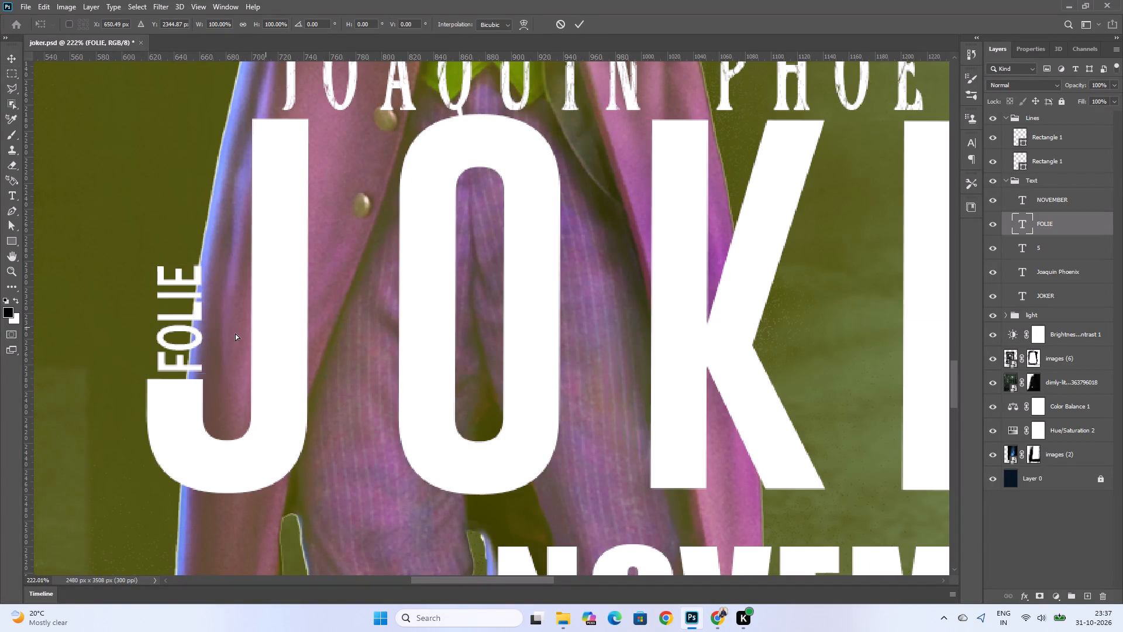
drag(225, 319, 235, 321)
drag(199, 321, 190, 321)
click(189, 321)
click(189, 321)
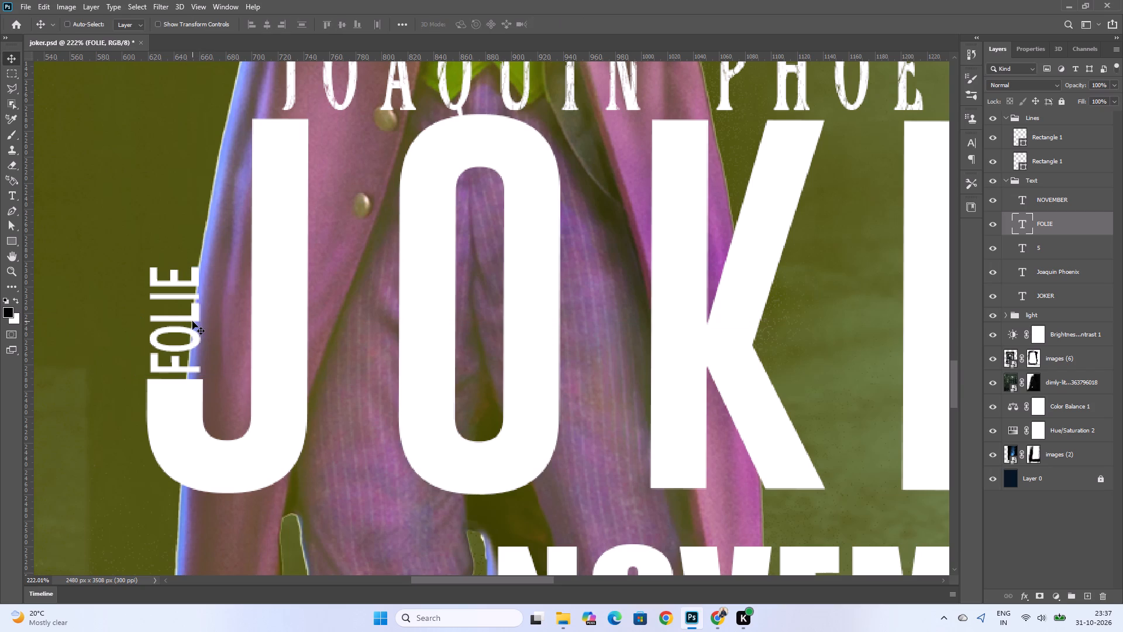
Stretch FOLIE upward to about 113% height above the J's hook and apply the transform.
key(ctrl+t)
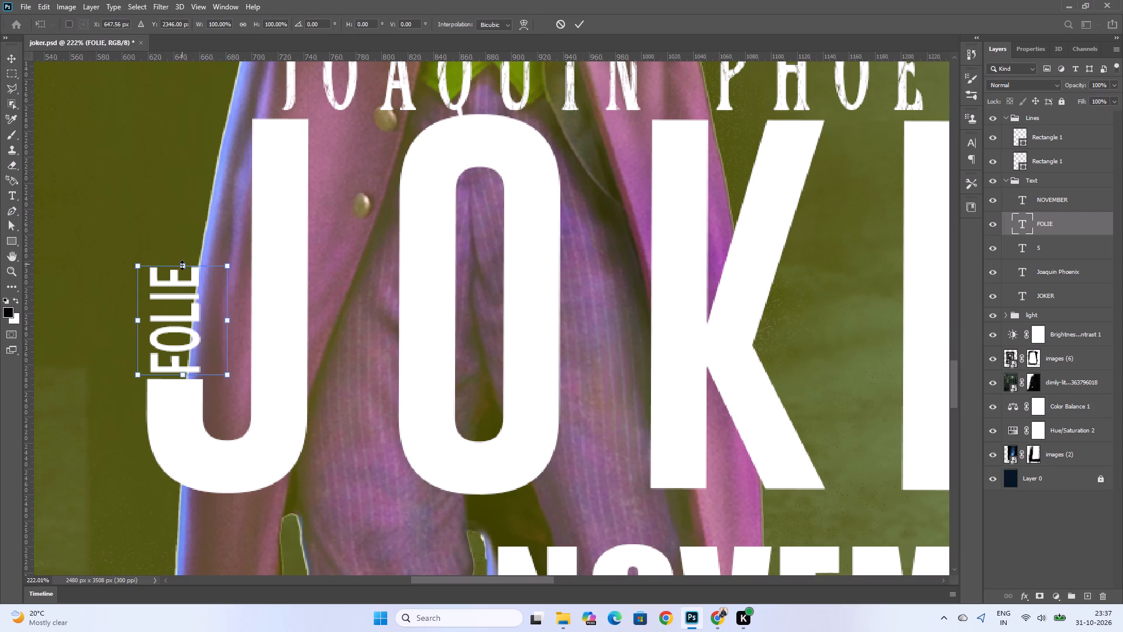
drag(182, 266, 182, 251)
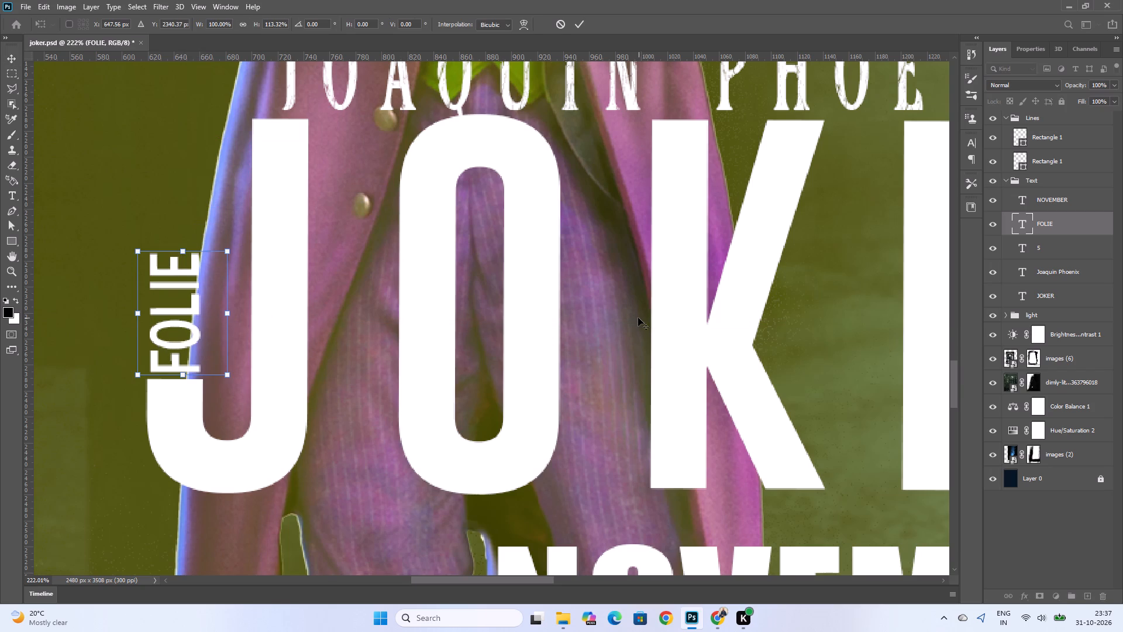
alt+scroll(638, 318, down, 11)
ctrl+scroll(740, 304, down, 9)
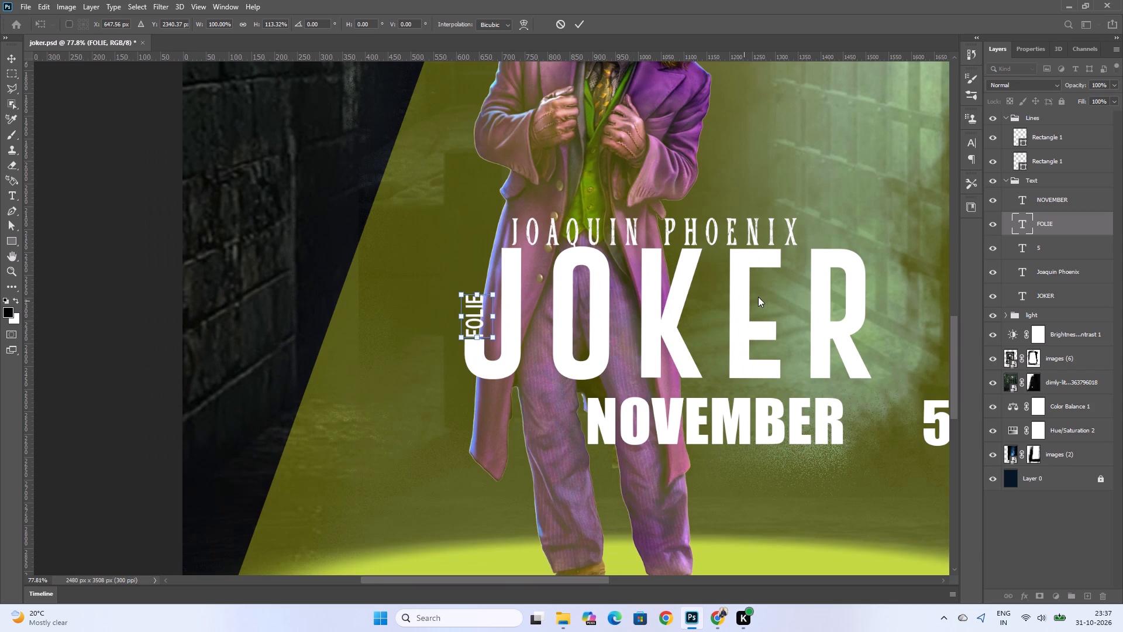
alt+scroll(760, 296, down, 7)
ctrl+scroll(719, 300, down, 8)
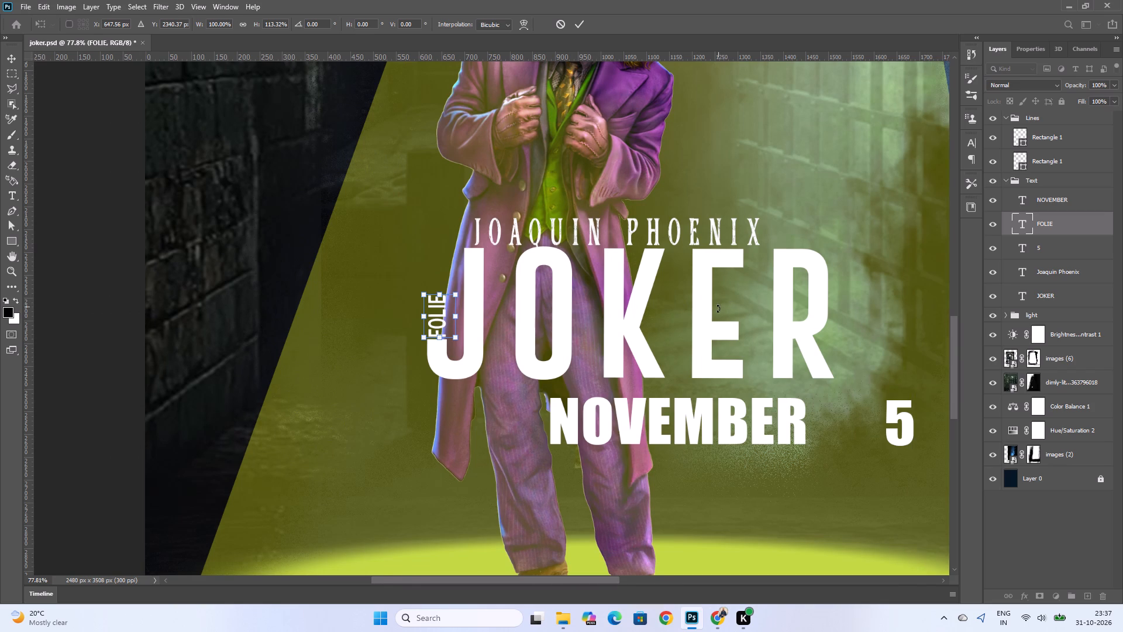
ctrl+scroll(718, 308, down, 19)
click(532, 221)
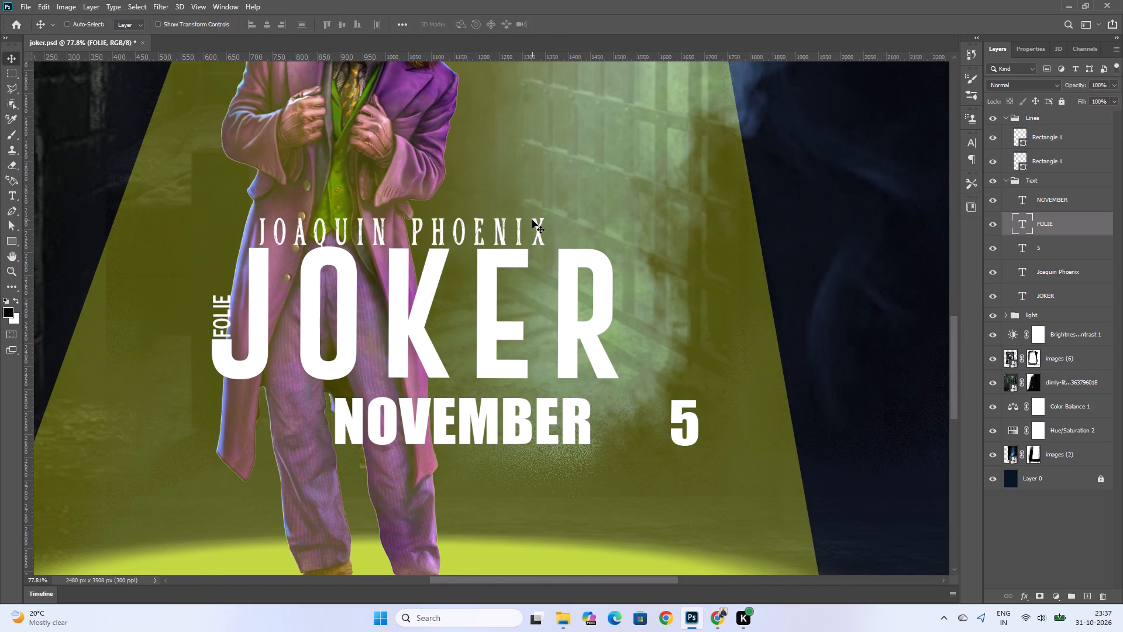
key(ctrl+t)
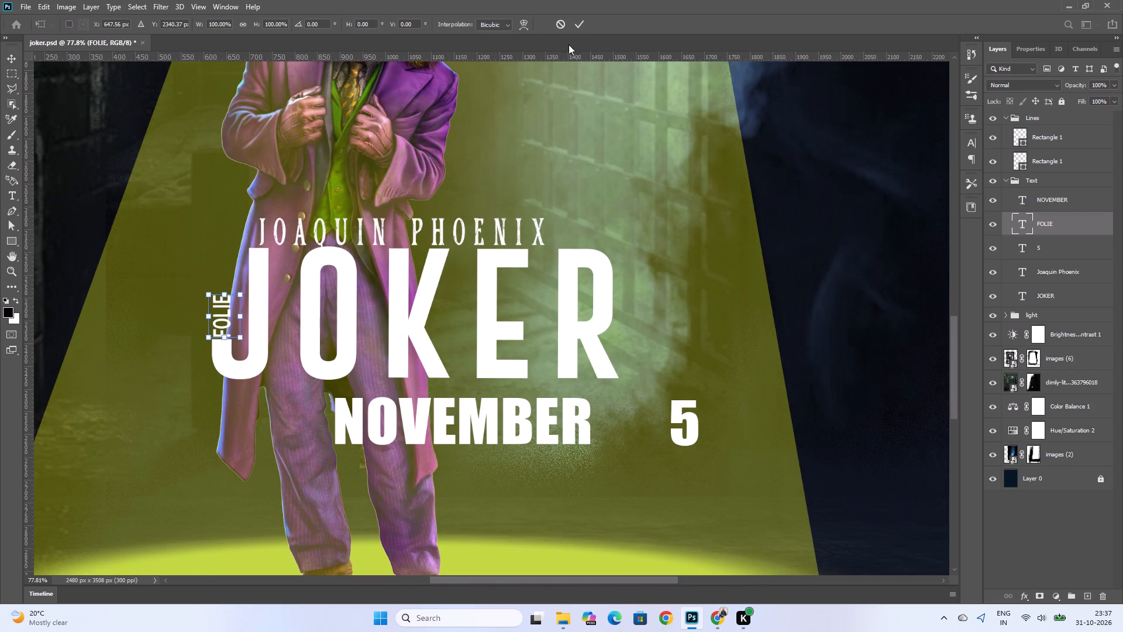
click(574, 32)
click(576, 31)
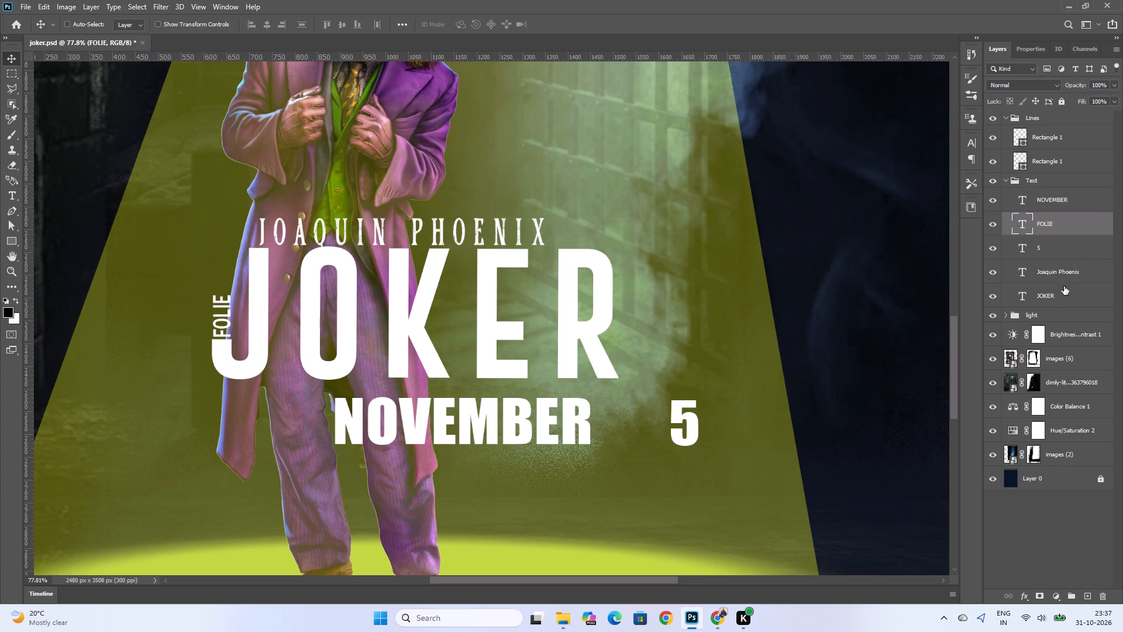
Widen the Joaquin Phoenix line to about 121% and shift it slightly left and up above the JOKER title.
click(1062, 277)
key(ctrl+t)
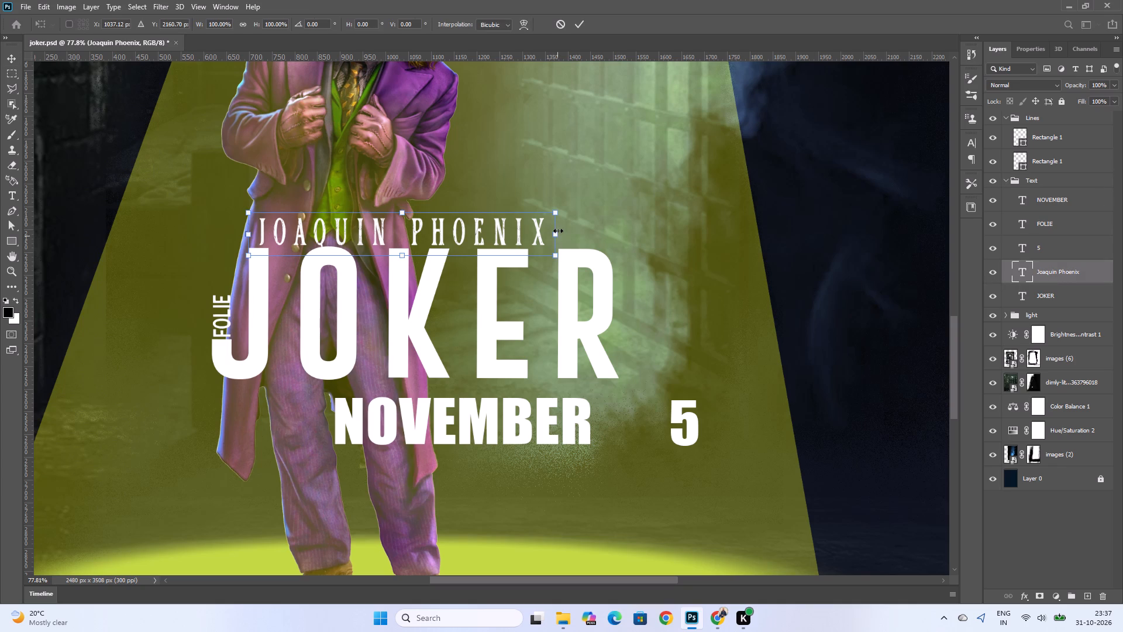
drag(554, 235, 616, 236)
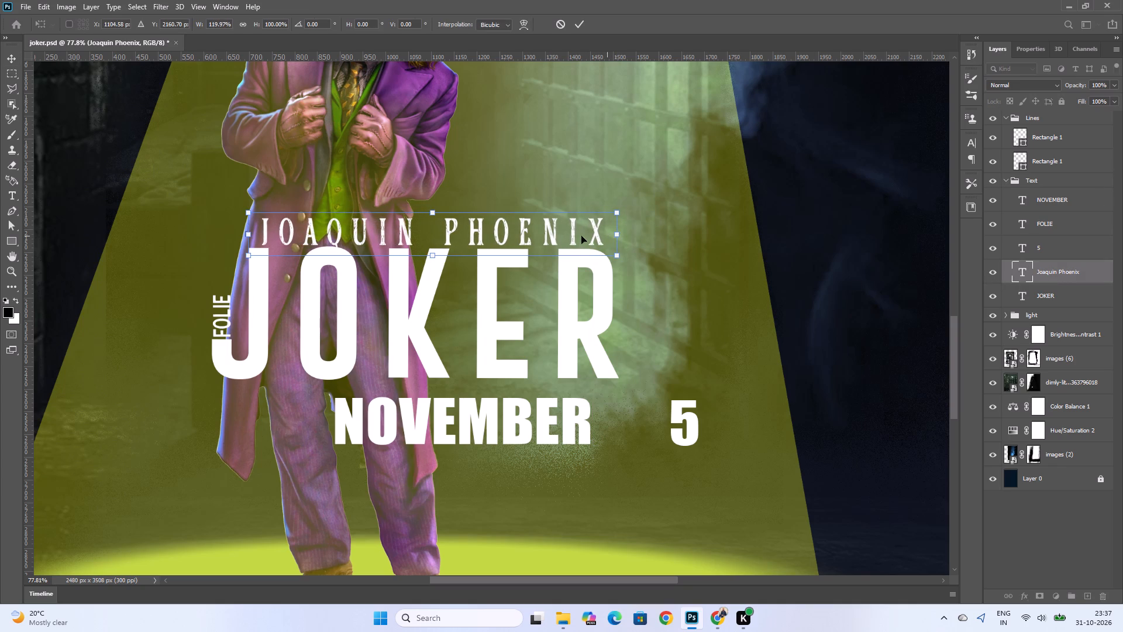
drag(577, 236, 567, 233)
drag(608, 229, 616, 229)
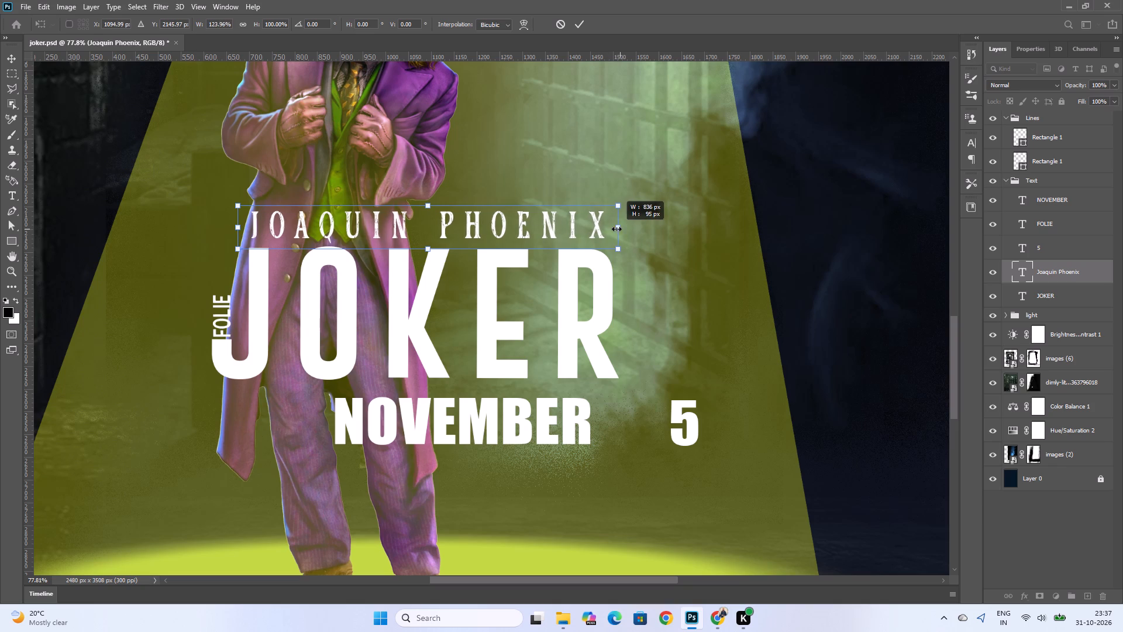
drag(616, 229, 614, 230)
click(610, 230)
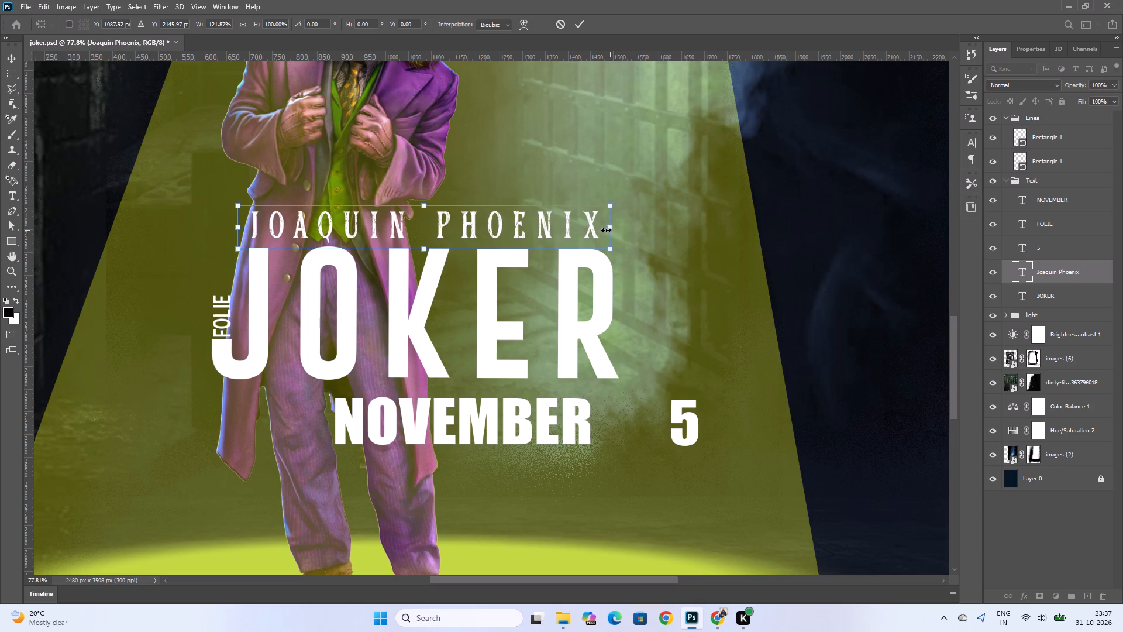
Lower the Joaquin Phoenix line to about Y 2159 px so it sits just above the JOKER letters.
key(Down)
key(Down)
key(Down)
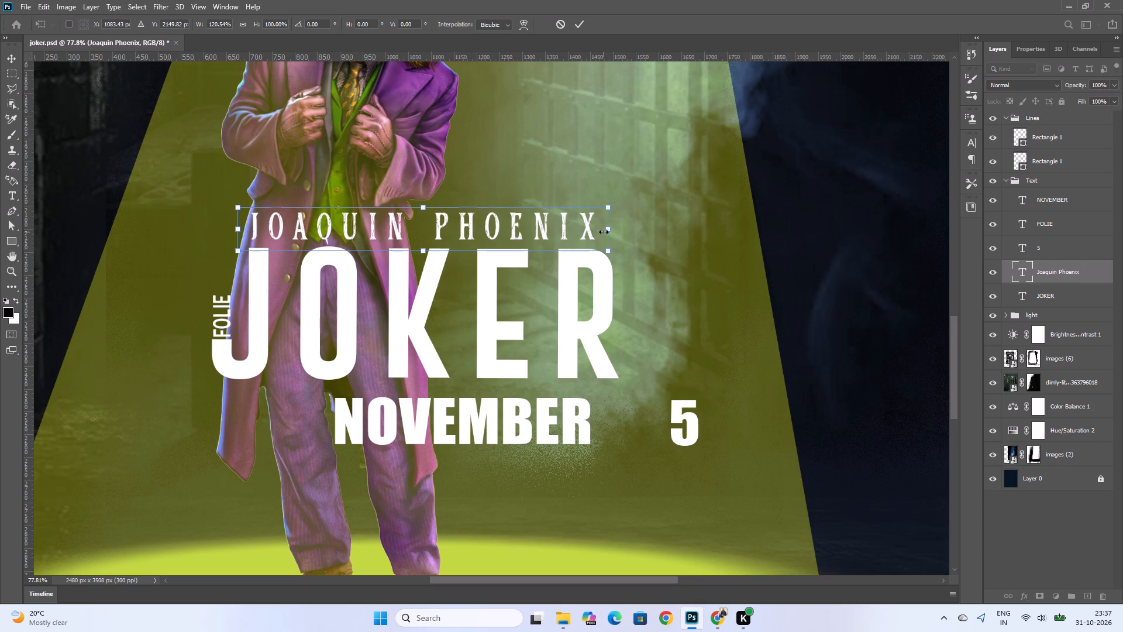
key(Down)
key(Down)
key(Down)
key(Down)
key(Down)
key(Down)
key(Down)
key(Down)
key(Down)
key(Down)
key(Down)
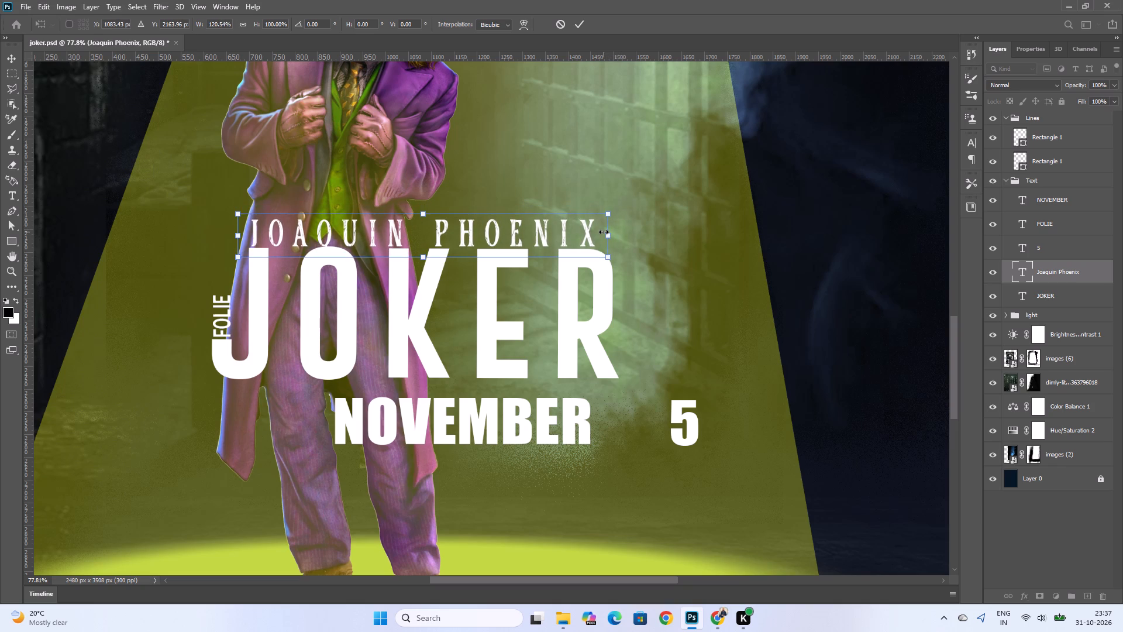
key(Up)
key(Up)
key(Up)
key(Up)
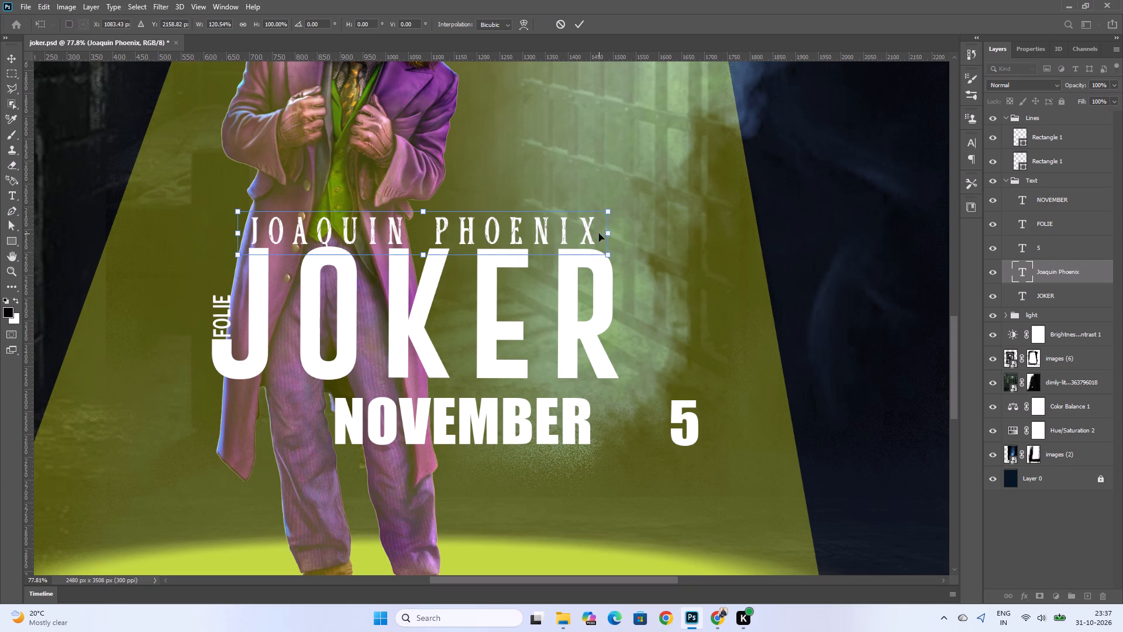
Nudge NOVEMBER up and slightly left until it sits directly beneath the JOKER title.
click(1065, 201)
key(Up)
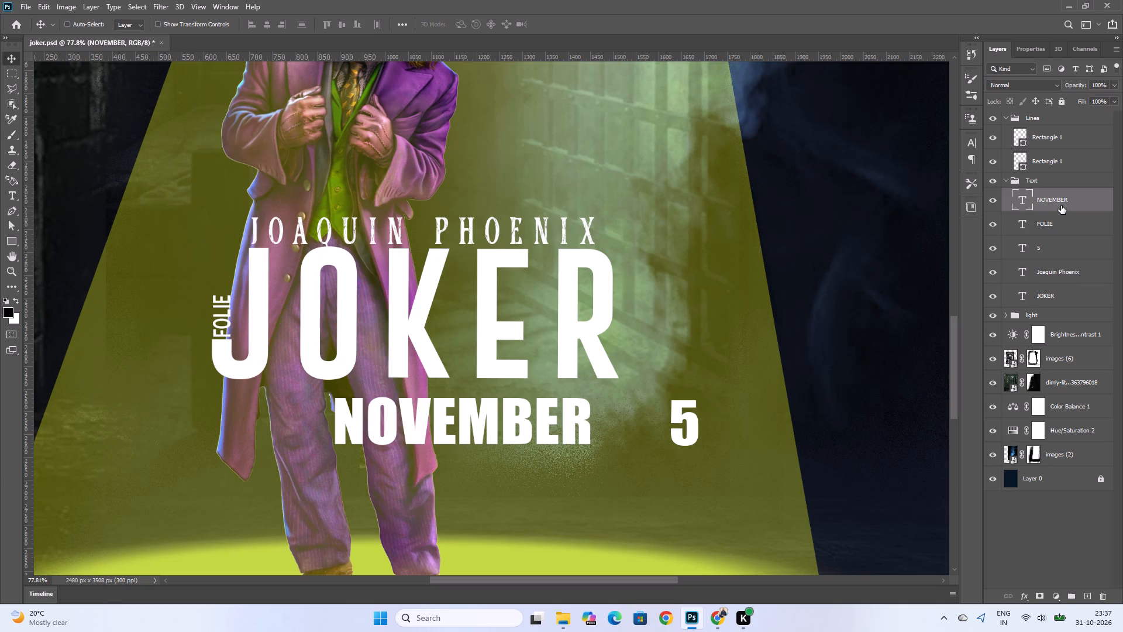
key(Up)
key(Up)
key(Up)
key(Up)
key(Up)
key(Up)
key(Up)
key(Up)
key(Up)
key(Up)
key(Up)
key(Up)
key(Left)
key(Left)
key(Left)
key(Left)
key(Left)
key(Left)
key(Left)
key(Left)
key(Left)
key(Left)
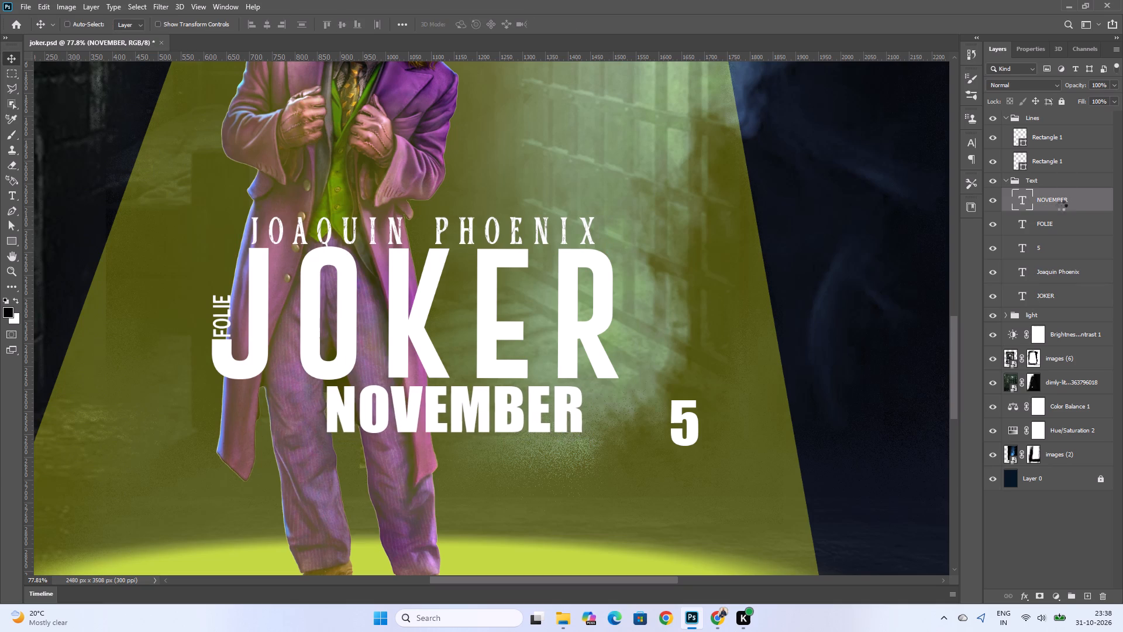
key(Up)
key(Up)
key(Up)
key(Left)
key(Up)
key(Up)
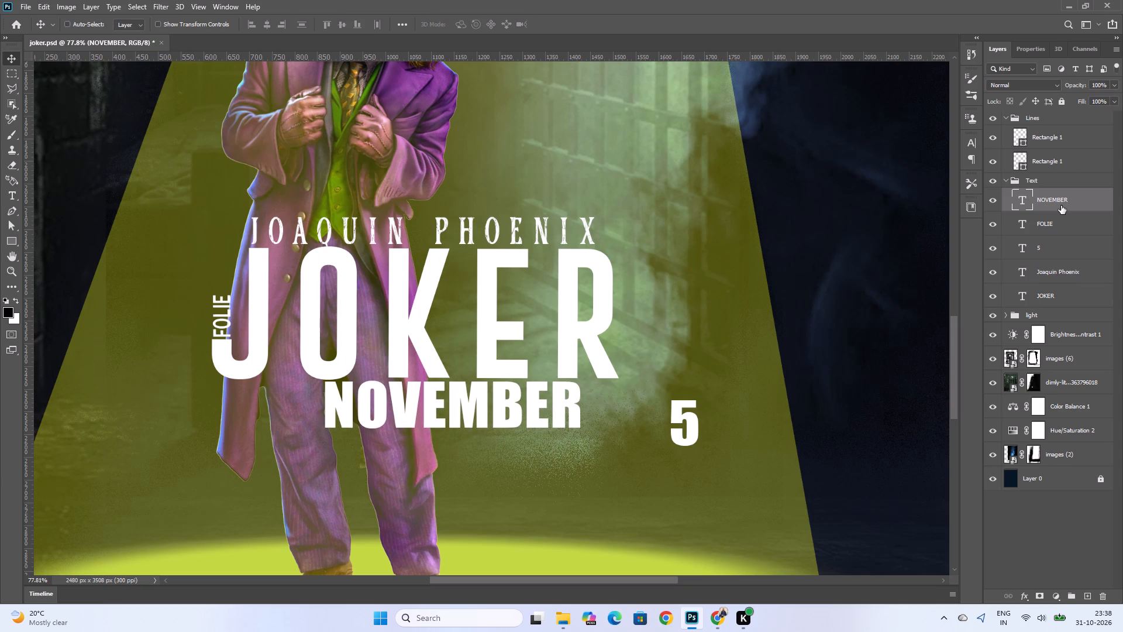
key(Right)
key(Left)
key(Left)
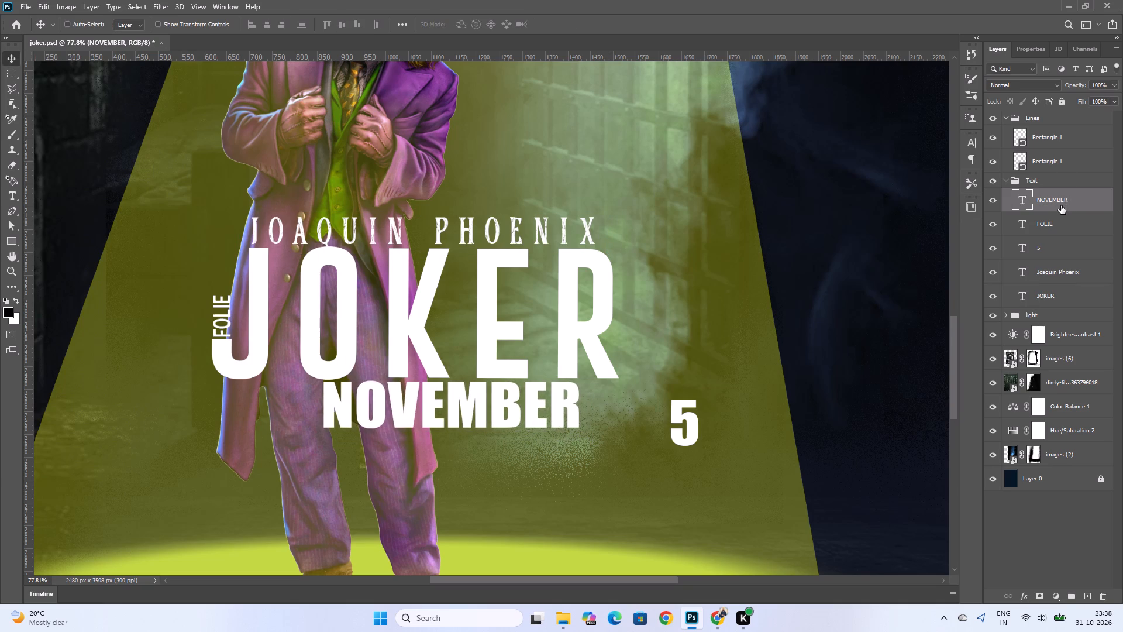
key(Left)
key(Left)
key(Down)
key(Down)
key(Left)
key(Left)
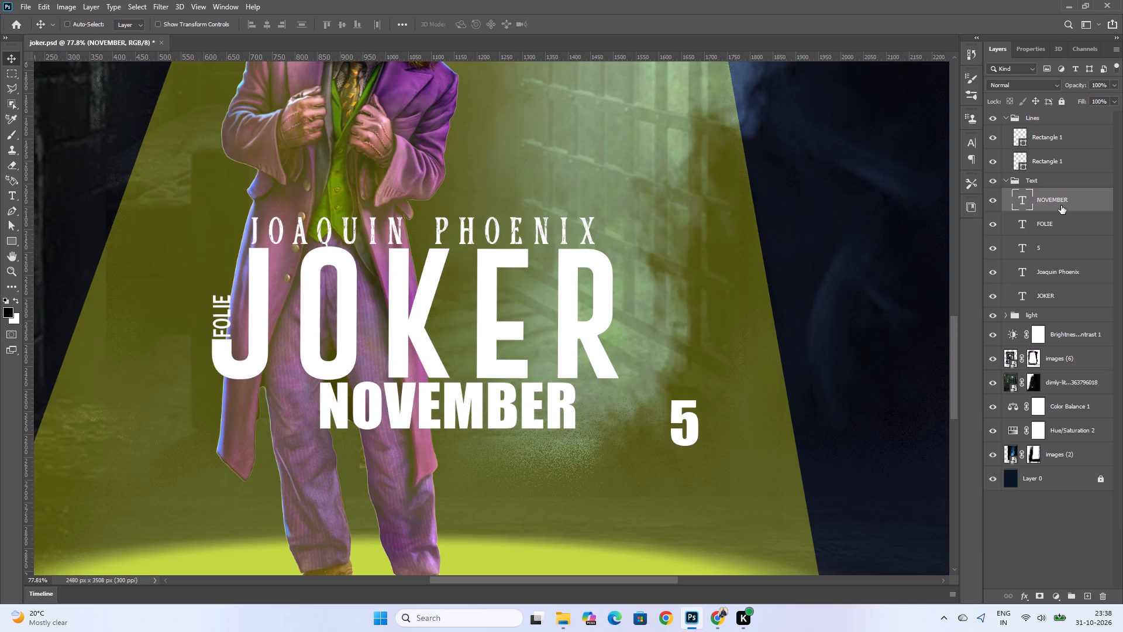
Nudge the 5 left to about X 1597 px, closer to NOVEMBER.
click(684, 427)
click(1074, 245)
click(1067, 250)
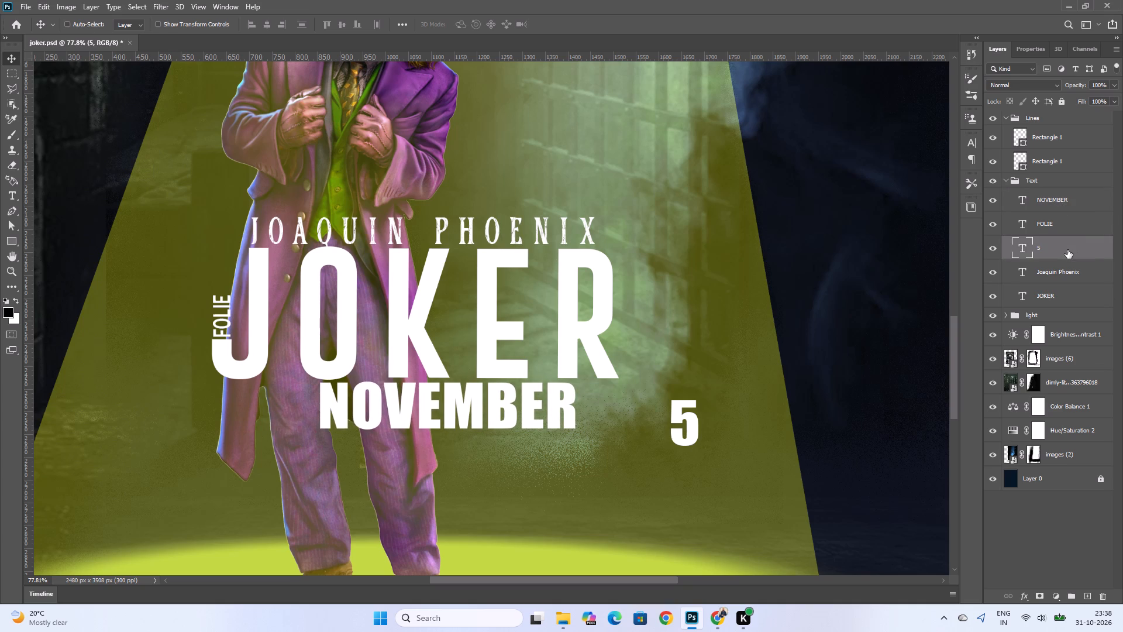
key(ctrl+t)
key(Left)
key(Left)
key(Left)
key(Left)
key(Left)
key(Left)
key(Left)
key(Left)
key(Left)
key(Left)
key(Left)
key(Left)
key(Left)
key(Left)
key(Left)
key(Left)
key(Left)
key(Left)
key(Left)
key(Left)
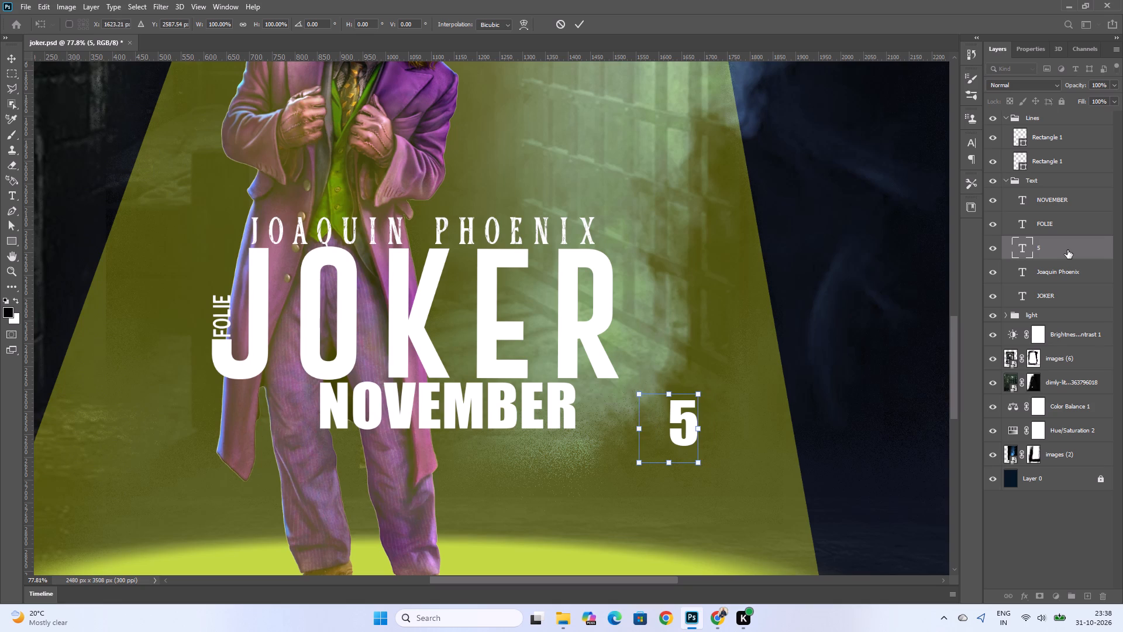
key(Left)
key(Left)
key(Left)
key(Left)
key(Left)
key(Left)
key(Left)
key(Left)
key(Left)
key(Left)
key(Left)
key(Left)
key(Left)
key(Left)
key(Left)
key(Left)
key(Left)
key(Left)
key(Left)
key(Left)
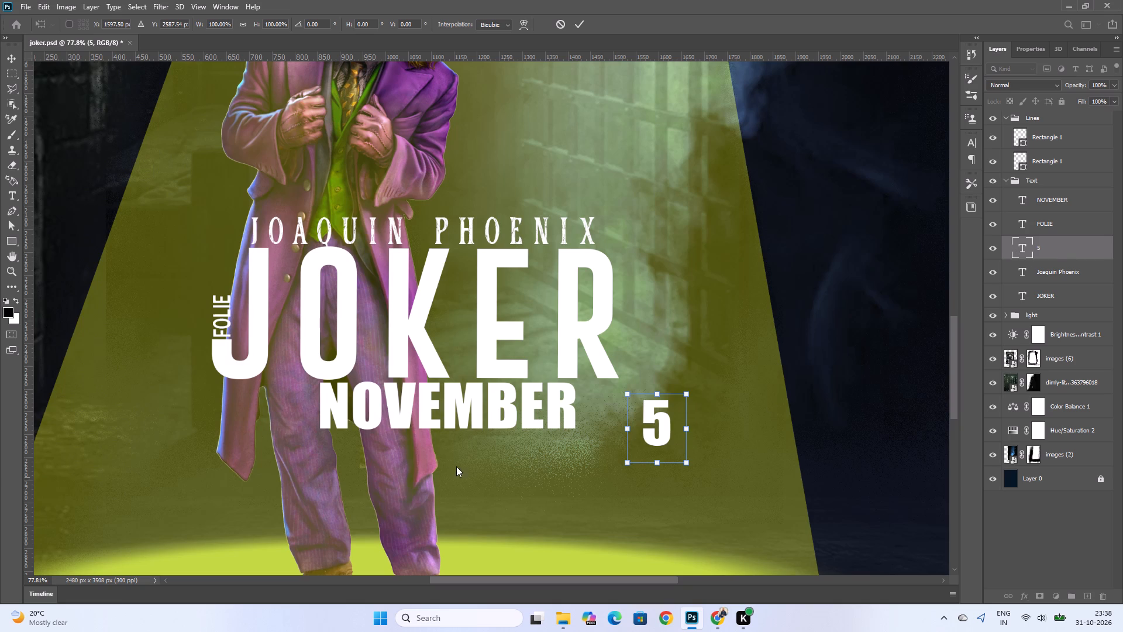
Place the 5 directly after NOVEMBER at about X 1466 px, Y 2554 px, and apply the transform.
drag(673, 432, 612, 416)
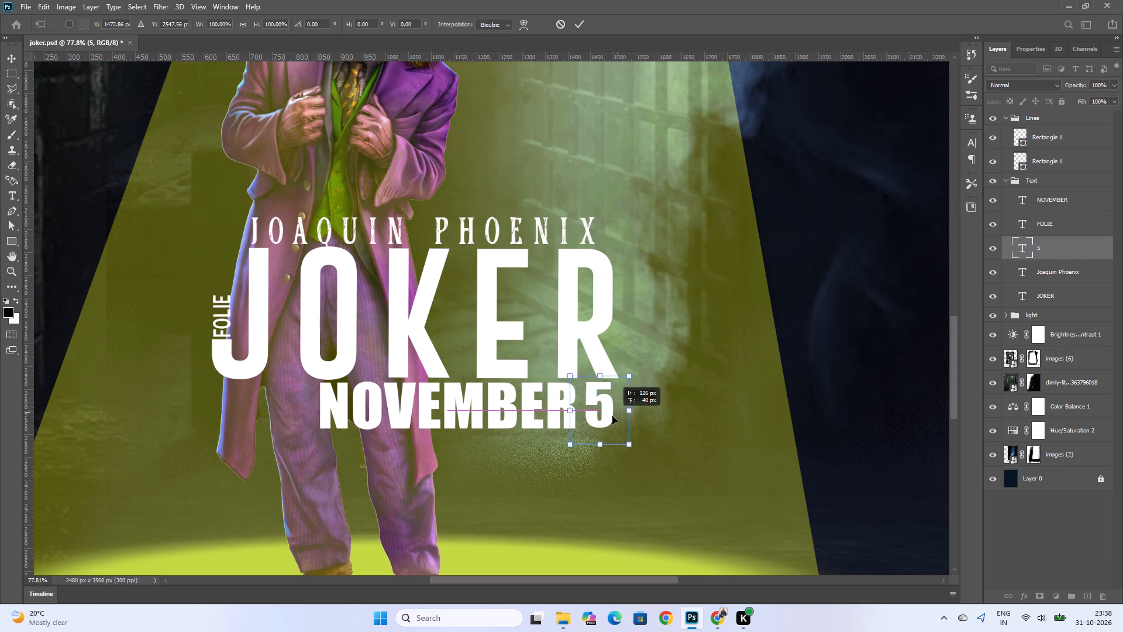
drag(612, 416, 613, 415)
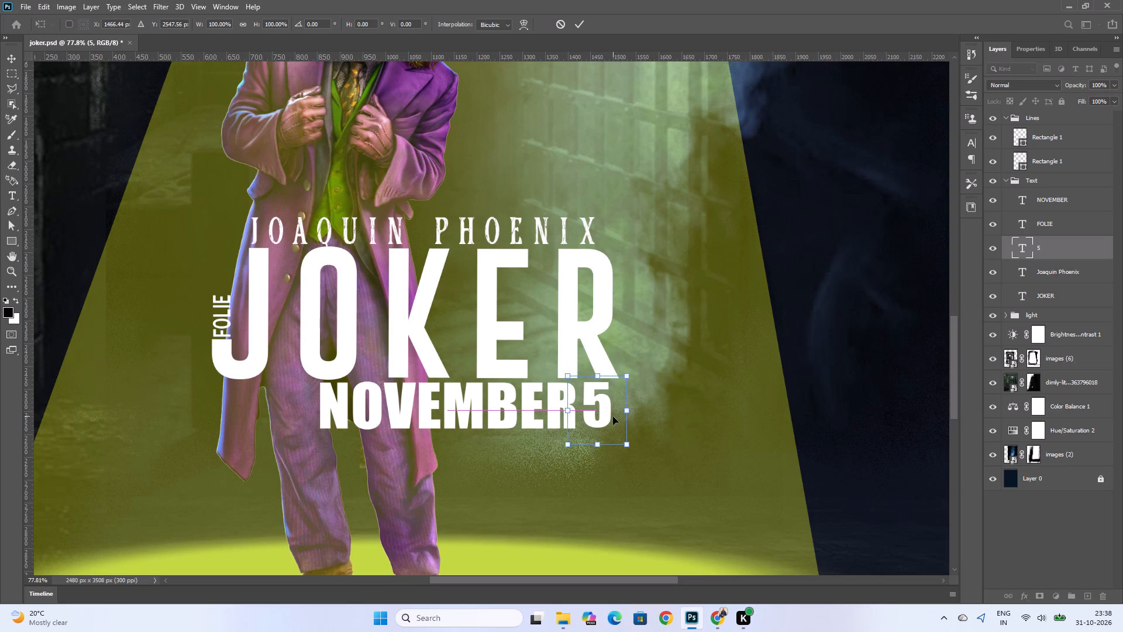
key(Down)
key(Down)
key(Down)
key(Down)
key(Down)
key(Down)
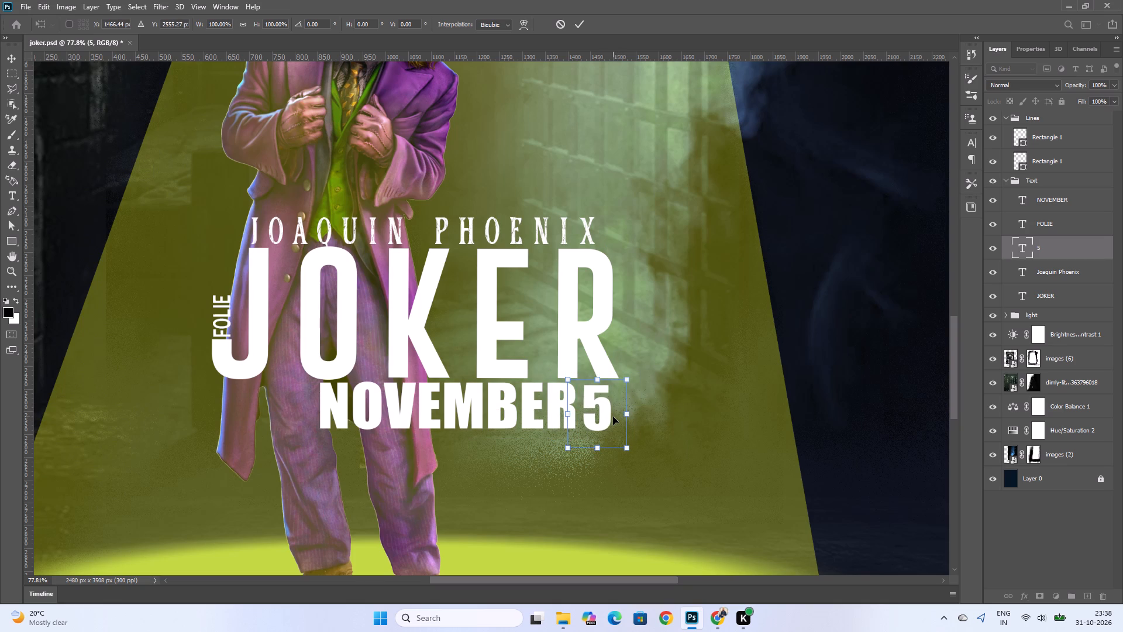
key(Up)
key(Up)
key(Down)
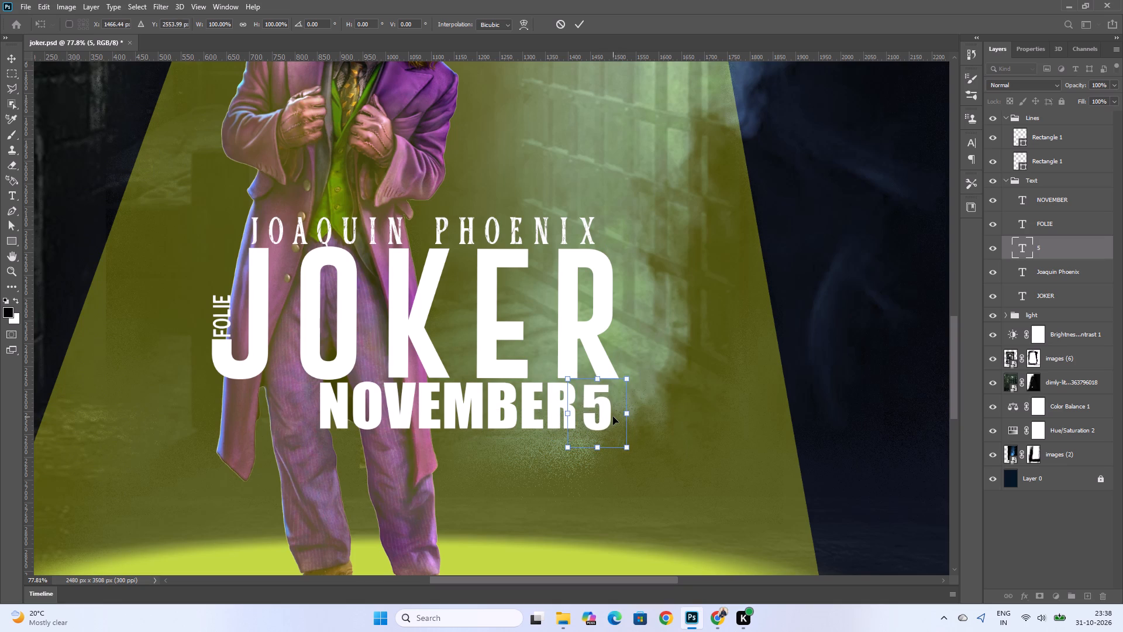
click(532, 409)
click(574, 15)
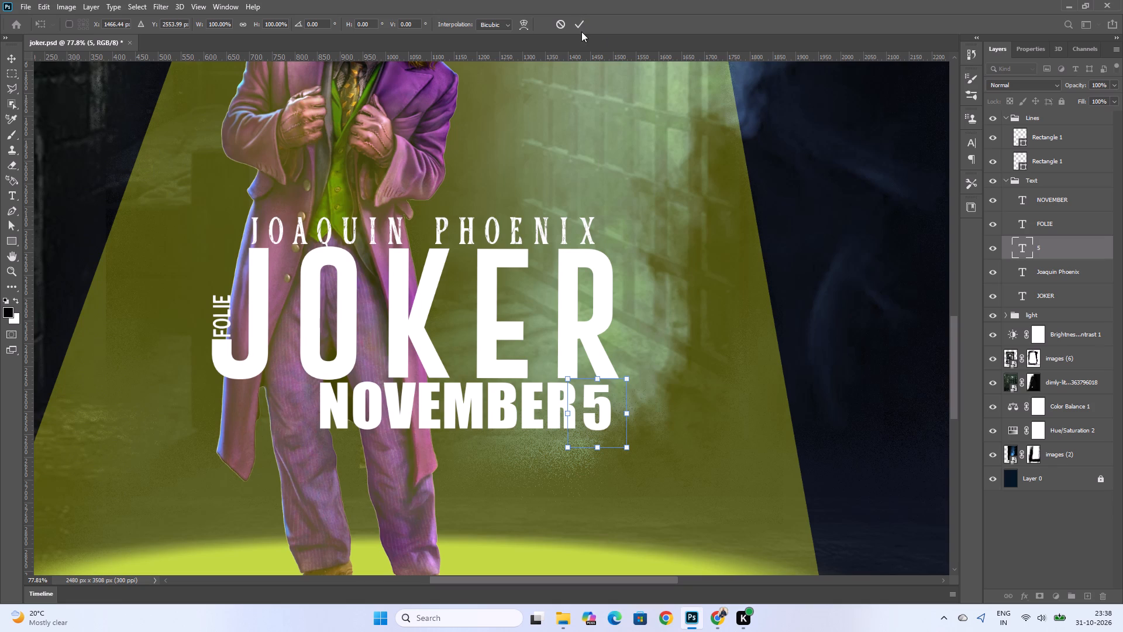
click(580, 26)
Scale NOVEMBER to about 75%, move it against the 5 at about X 1208 px, Y 2543 px, and apply it.
click(1050, 198)
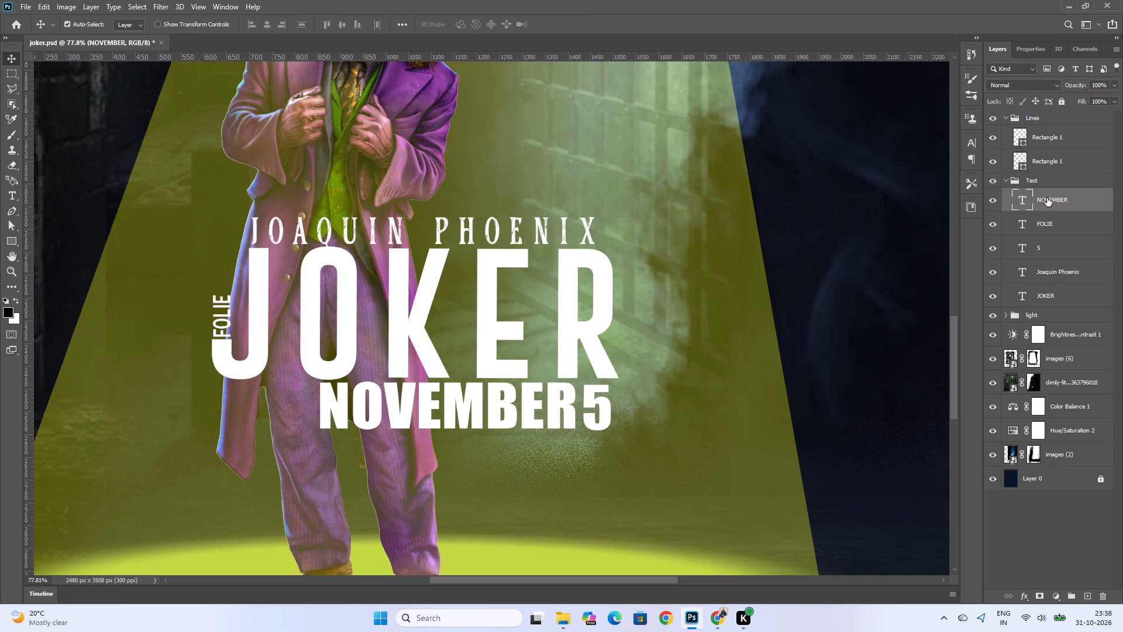
key(ctrl+t)
shift+drag(585, 447, 572, 442)
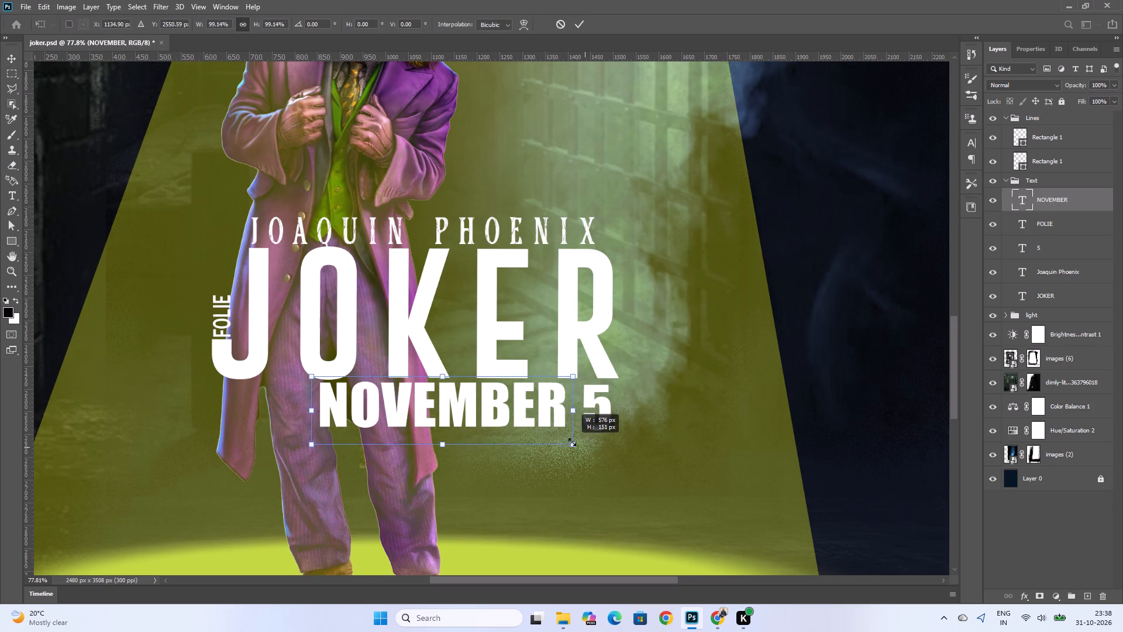
shift+drag(572, 442, 518, 423)
drag(482, 404, 489, 404)
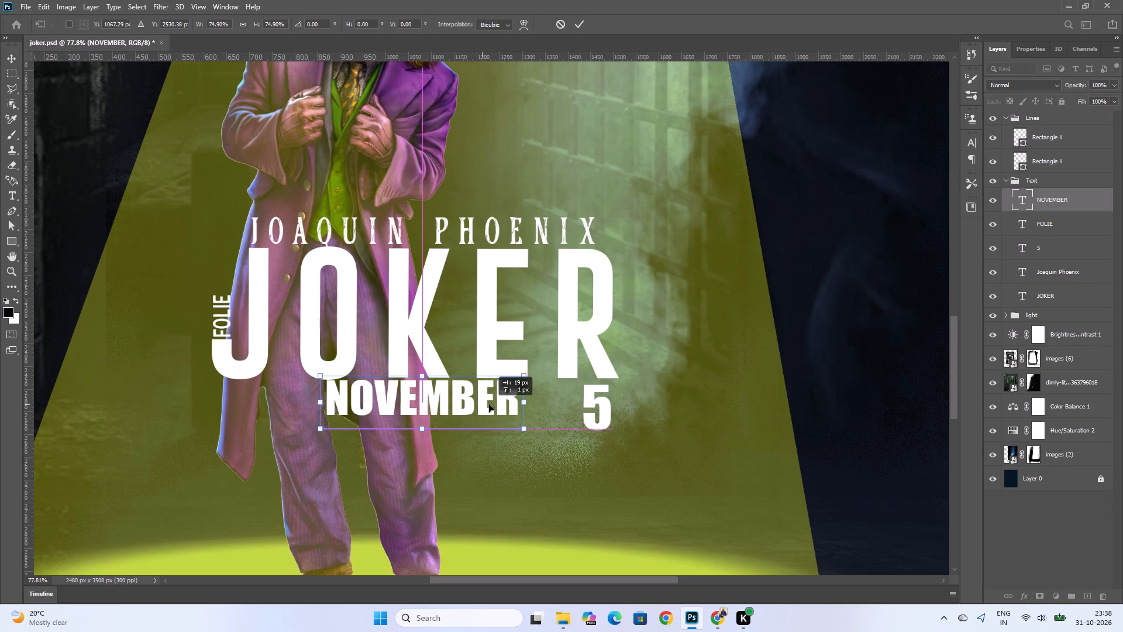
drag(489, 404, 543, 407)
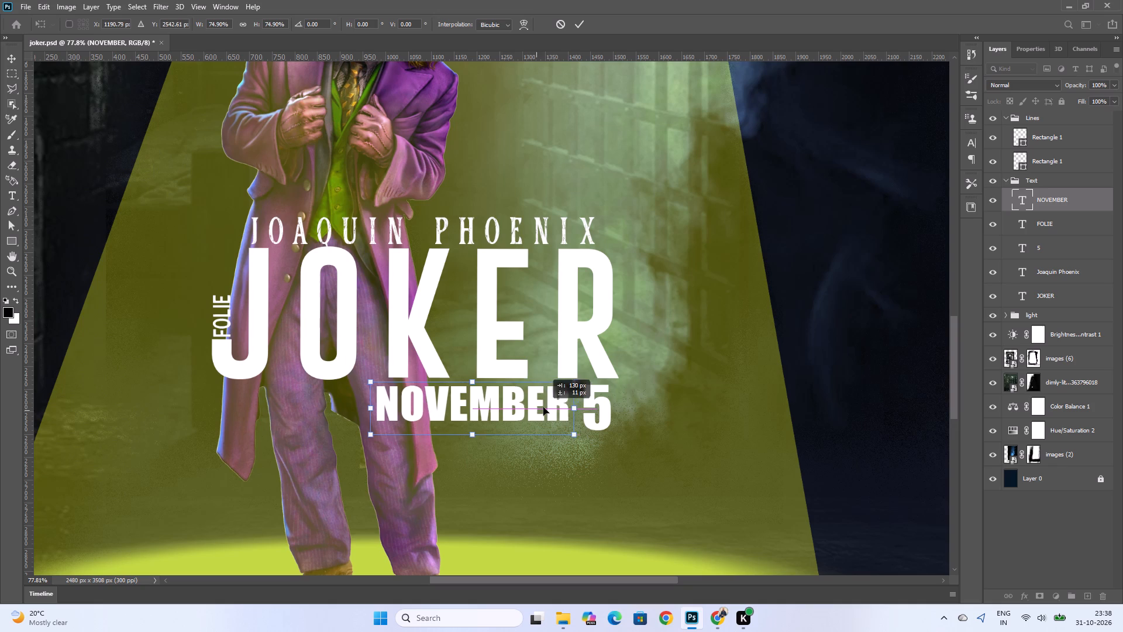
drag(543, 407, 546, 408)
click(615, 412)
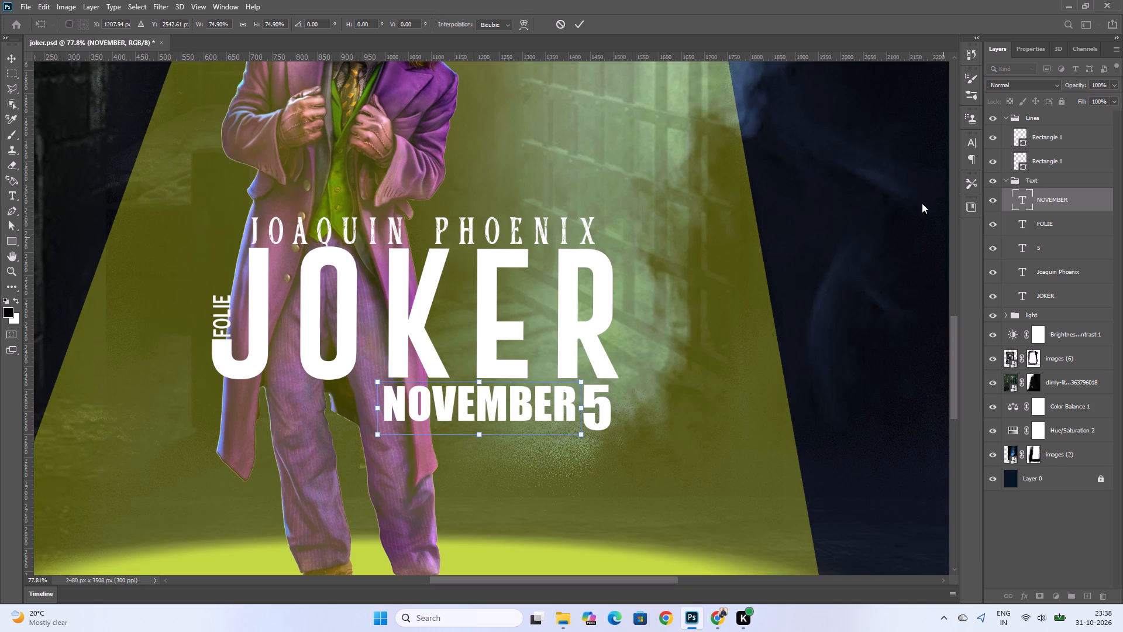
click(583, 25)
Scale the 5 proportionally to about 75% to suit the smaller NOVEMBER.
click(1047, 245)
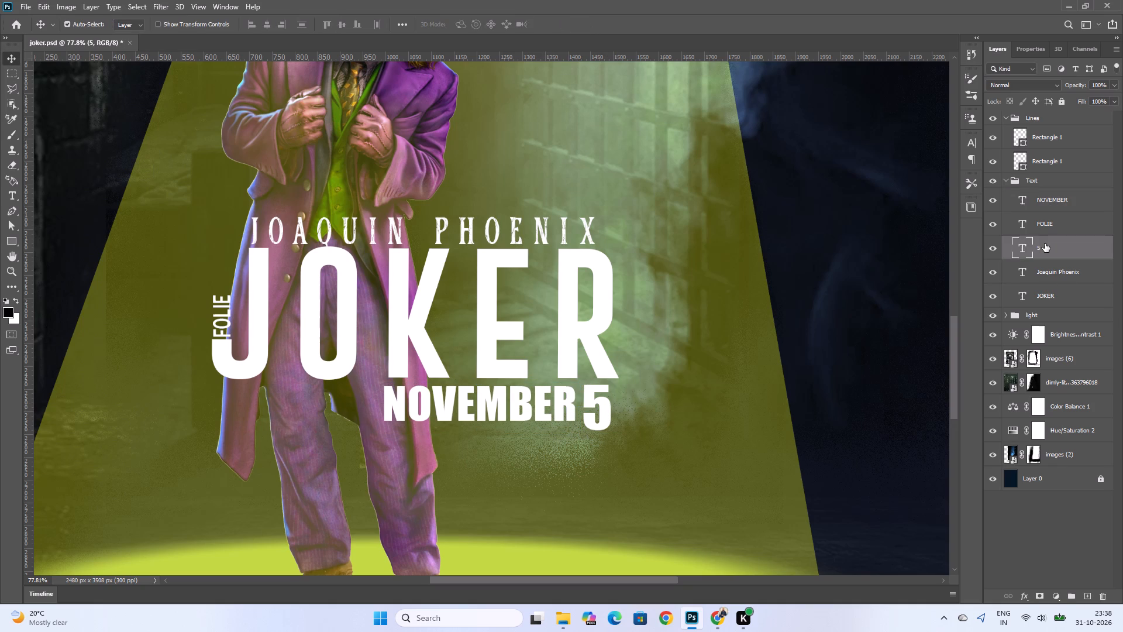
key(ctrl+t)
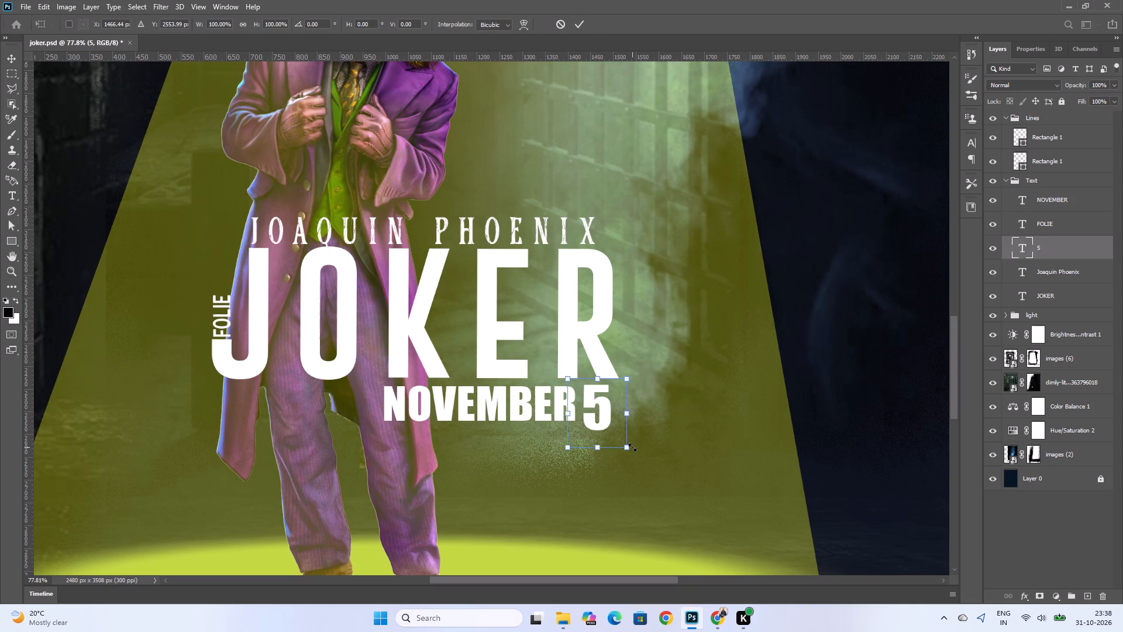
shift+drag(631, 447, 614, 425)
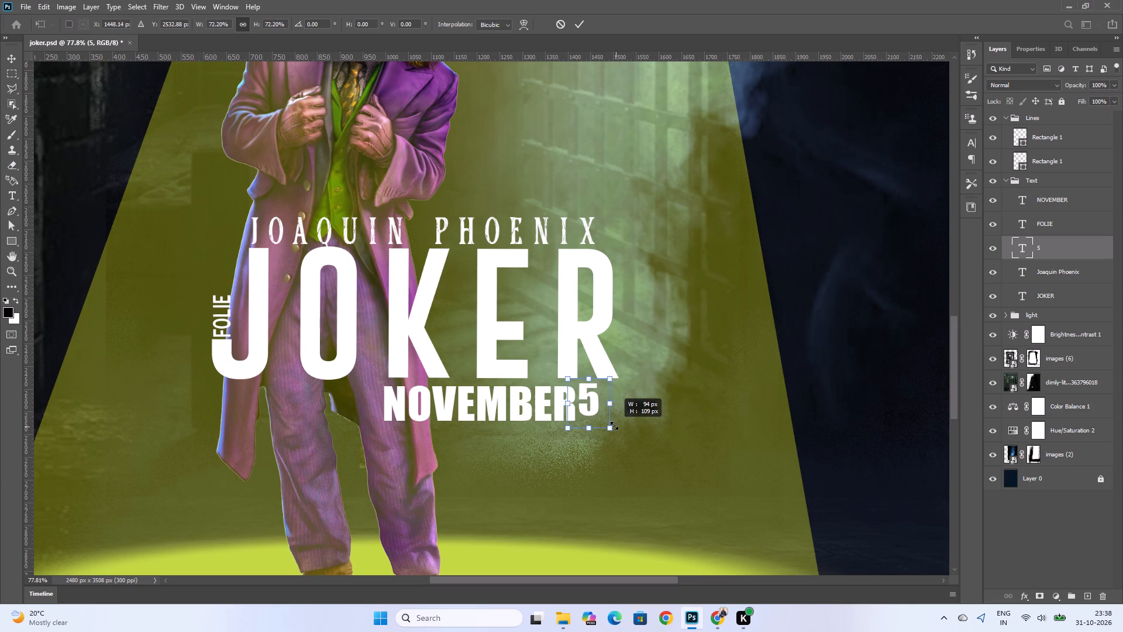
shift+drag(614, 425, 616, 429)
Move the 5 down and right to about X 1460 px, Y 2546 px, leaving a small gap after NOVEMBER.
key(Down)
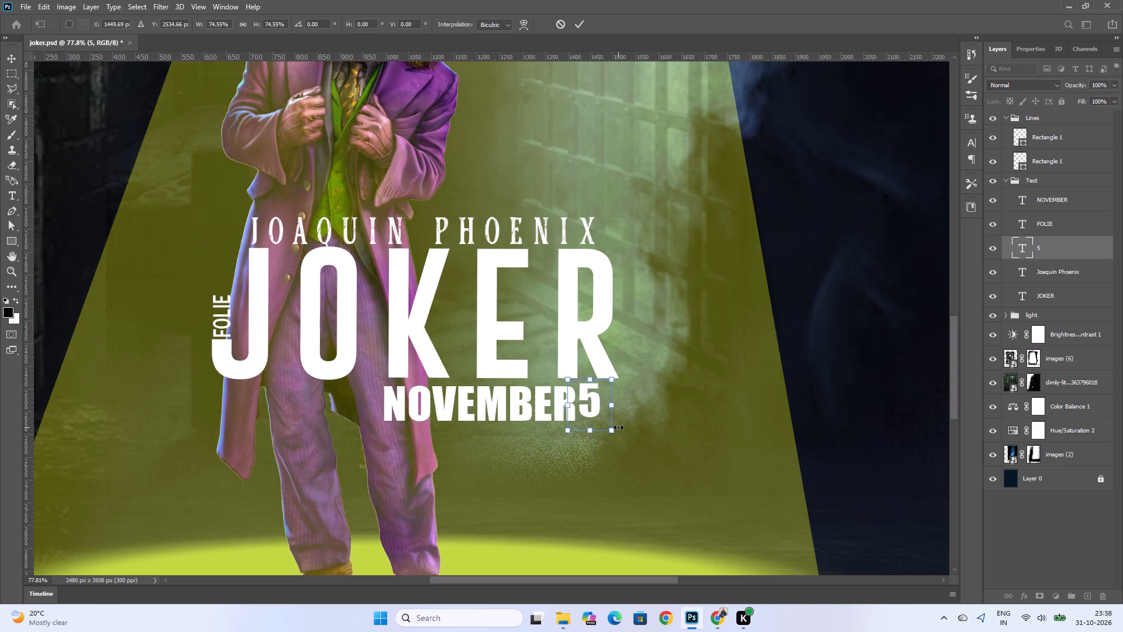
key(Down)
key(Down)
key(Down)
key(Down)
key(Down)
key(Down)
key(Down)
key(Down)
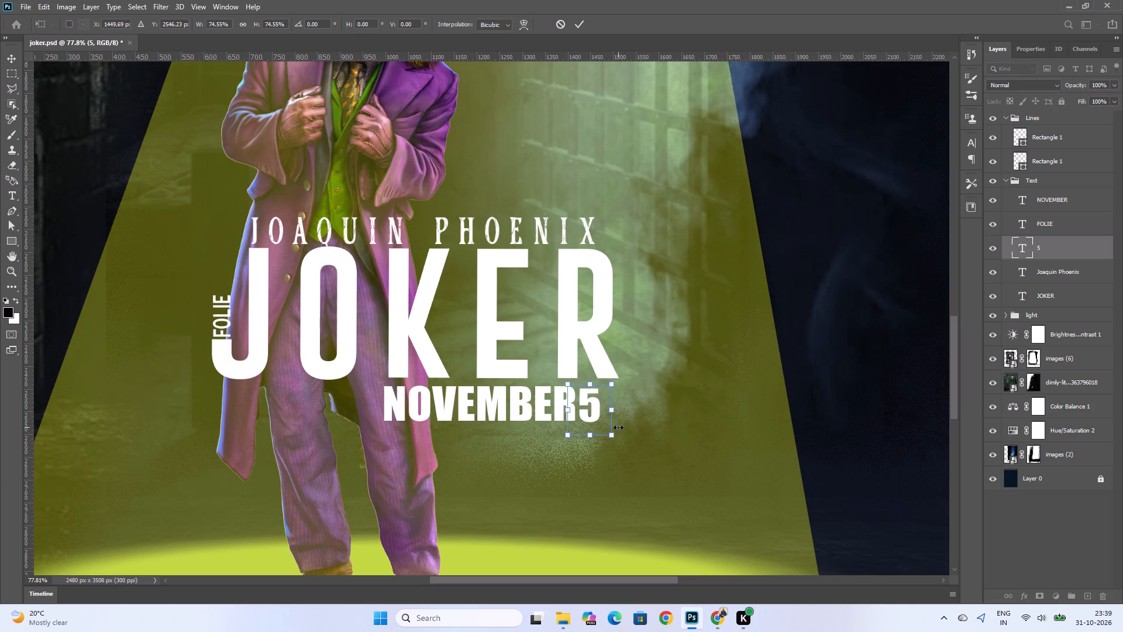
key(Right)
key(Right)
key(Right)
key(Right)
key(Right)
key(Right)
key(Right)
key(Right)
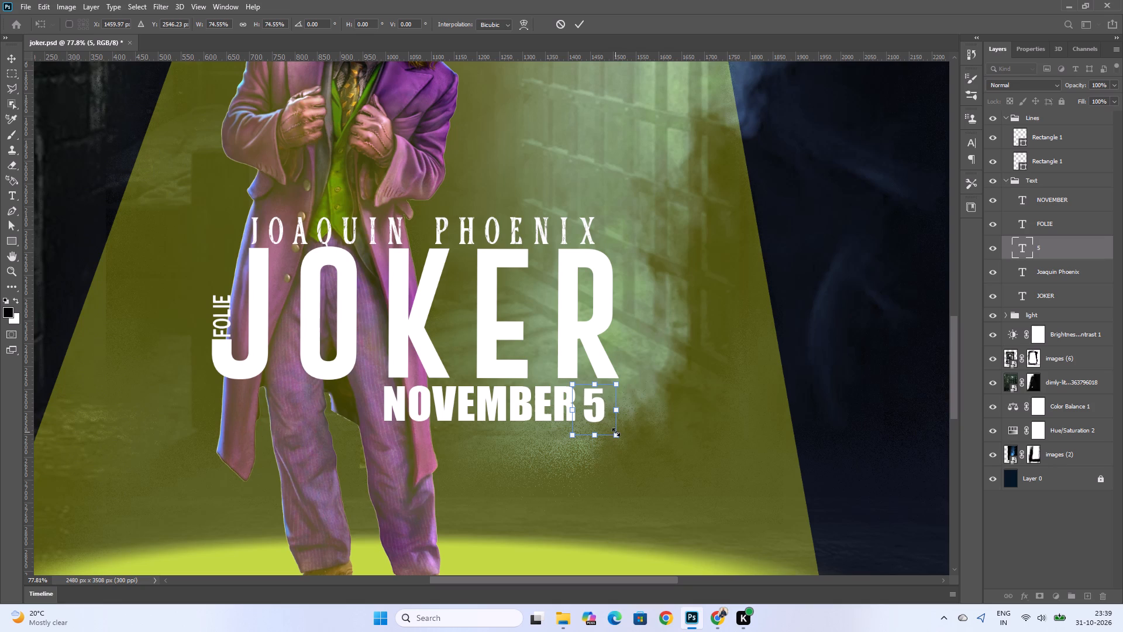
Enlarge the 5 proportionally to about 78% and raise it to about Y 2543 px, level with NOVEMBER.
shift+click(618, 437)
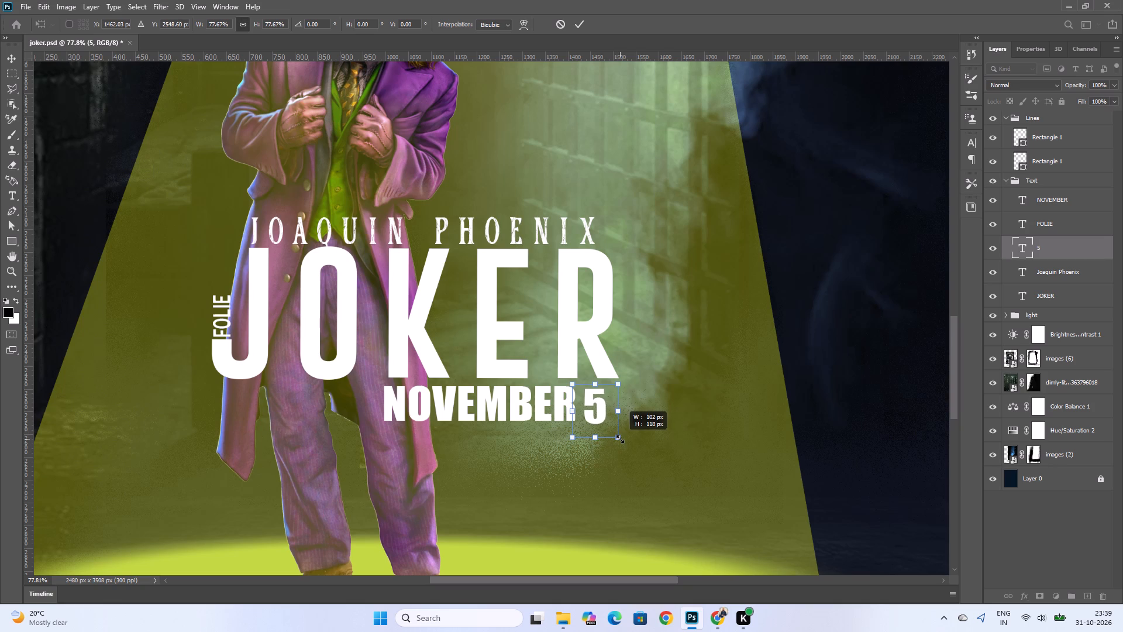
key(Up)
key(Up)
key(Up)
key(Up)
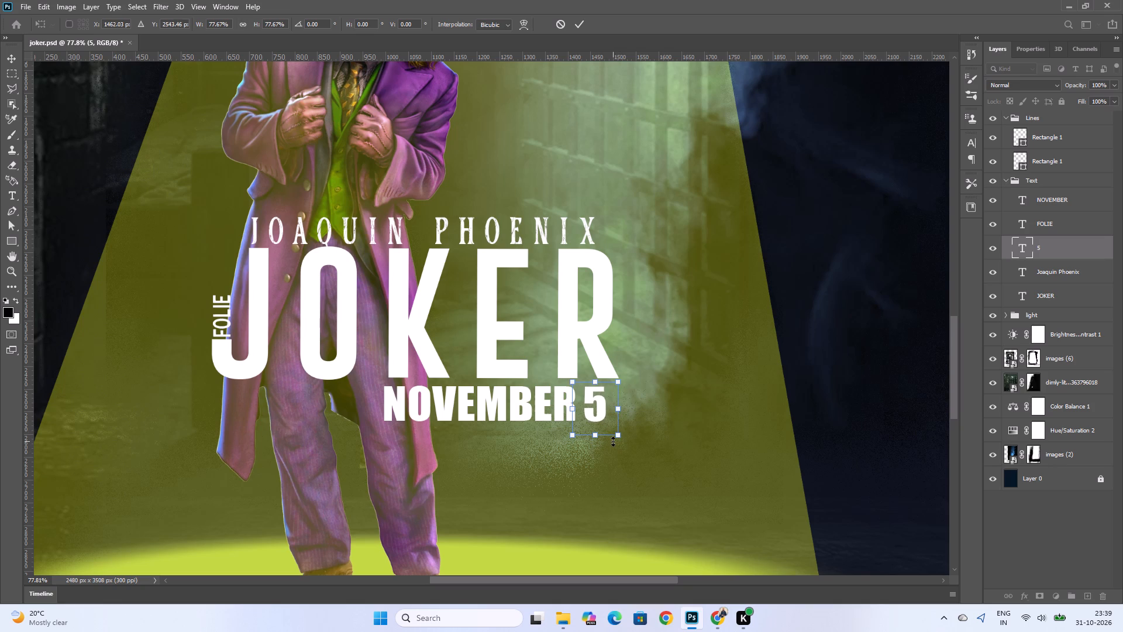
key(Down)
key(Up)
key(Up)
key(Down)
key(Down)
key(Up)
Nudge the 5 right to about X 1468 px, near the edge of the JOKER title, and apply the transform.
key(Right)
key(Right)
key(Right)
key(Right)
key(Right)
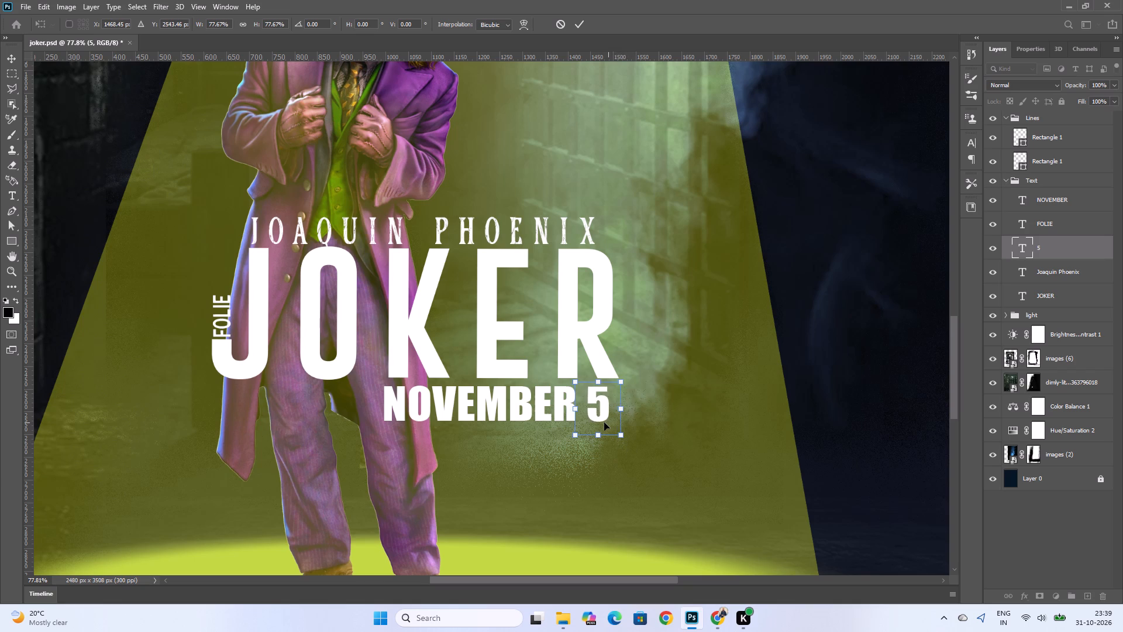
click(494, 420)
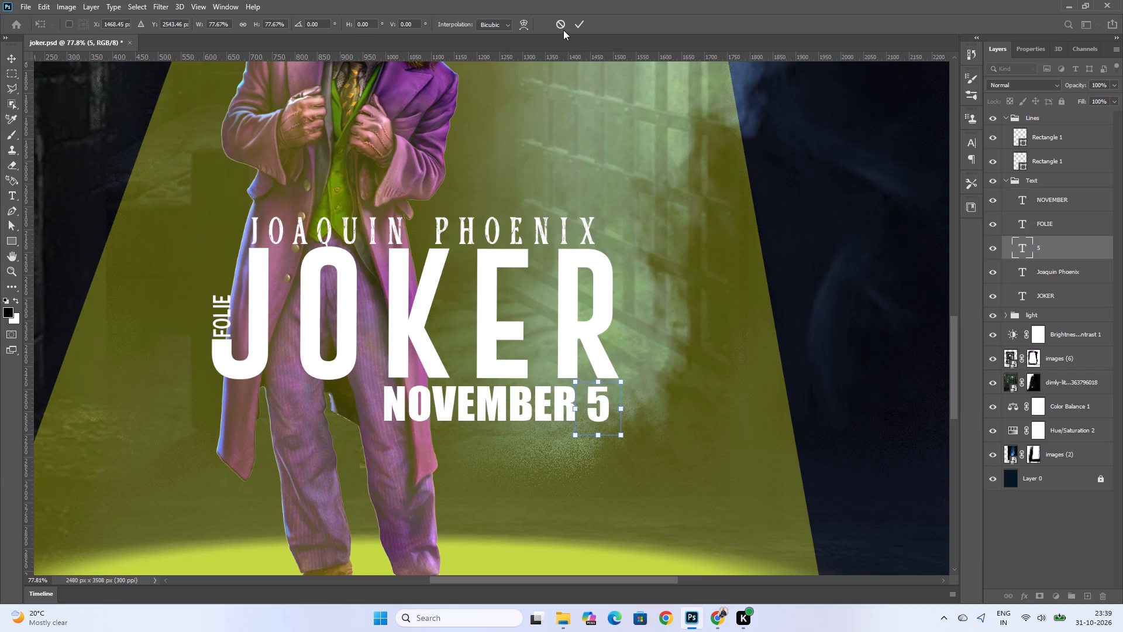
click(576, 26)
Move NOVEMBER closer to the 5, to about X 1217 px, Y 2541 px, and apply the transform.
click(542, 400)
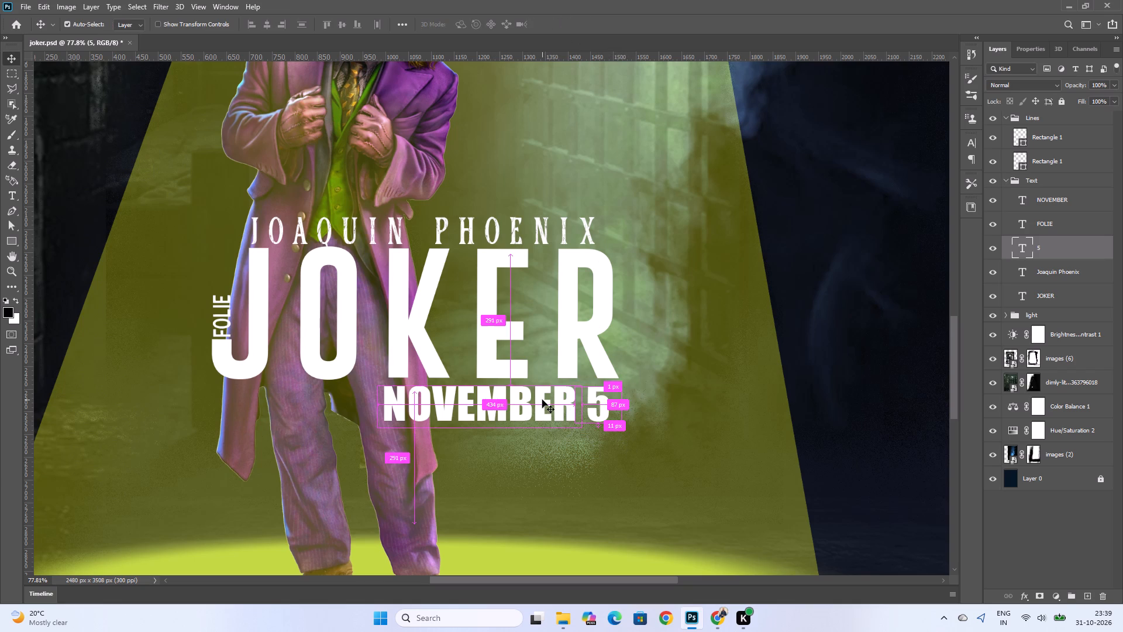
key(ctrl+t)
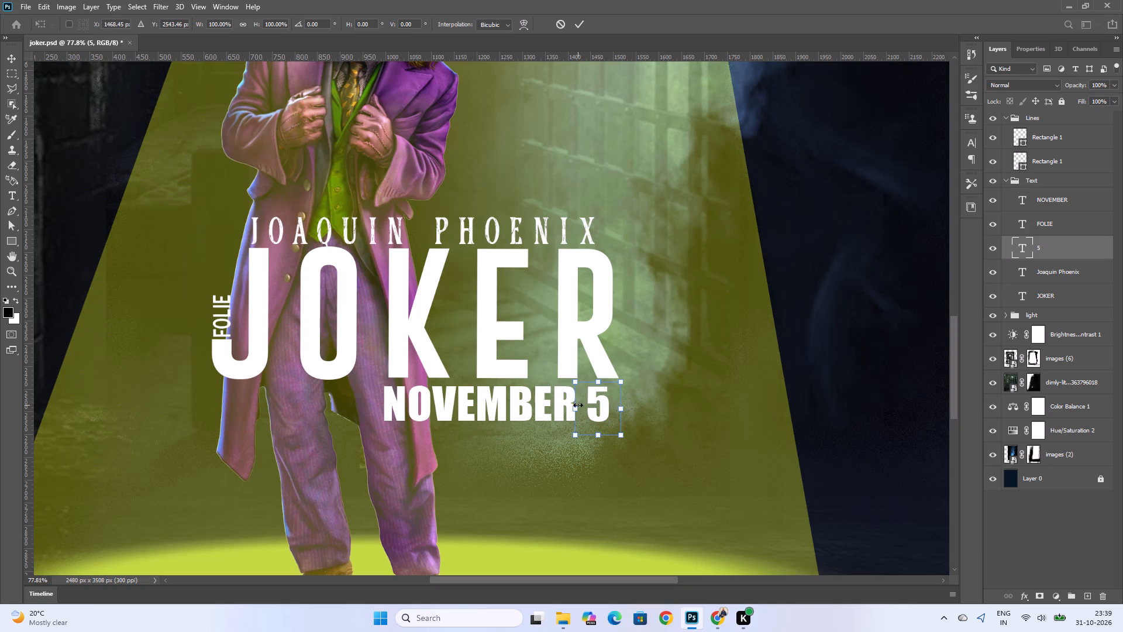
click(1057, 195)
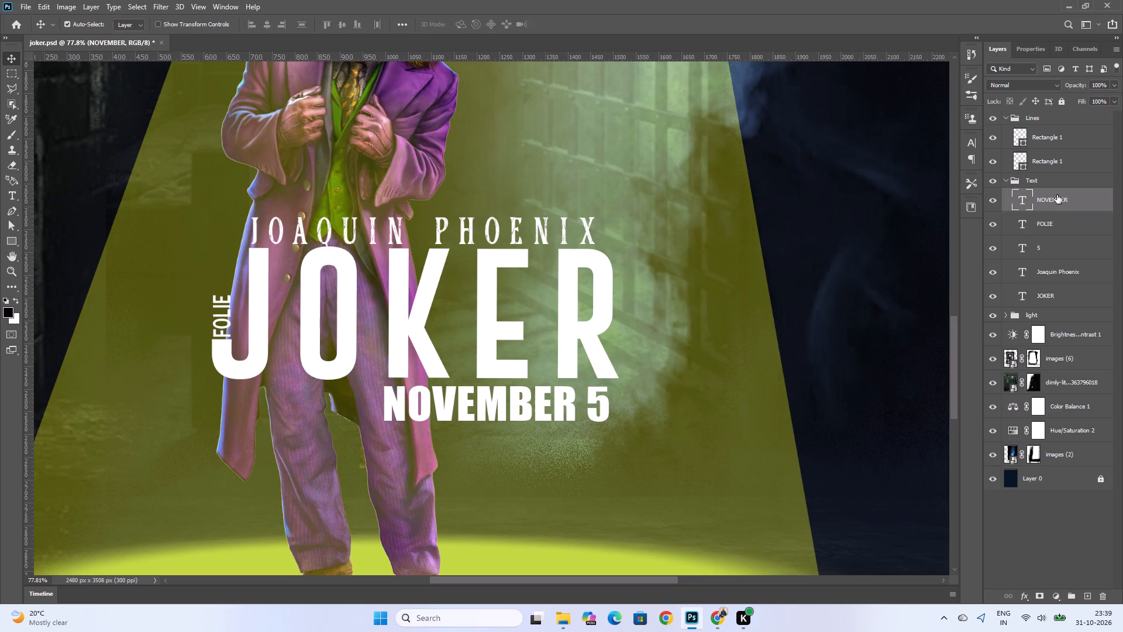
key(ctrl+t)
key(Right)
key(Right)
key(Right)
key(Right)
key(Right)
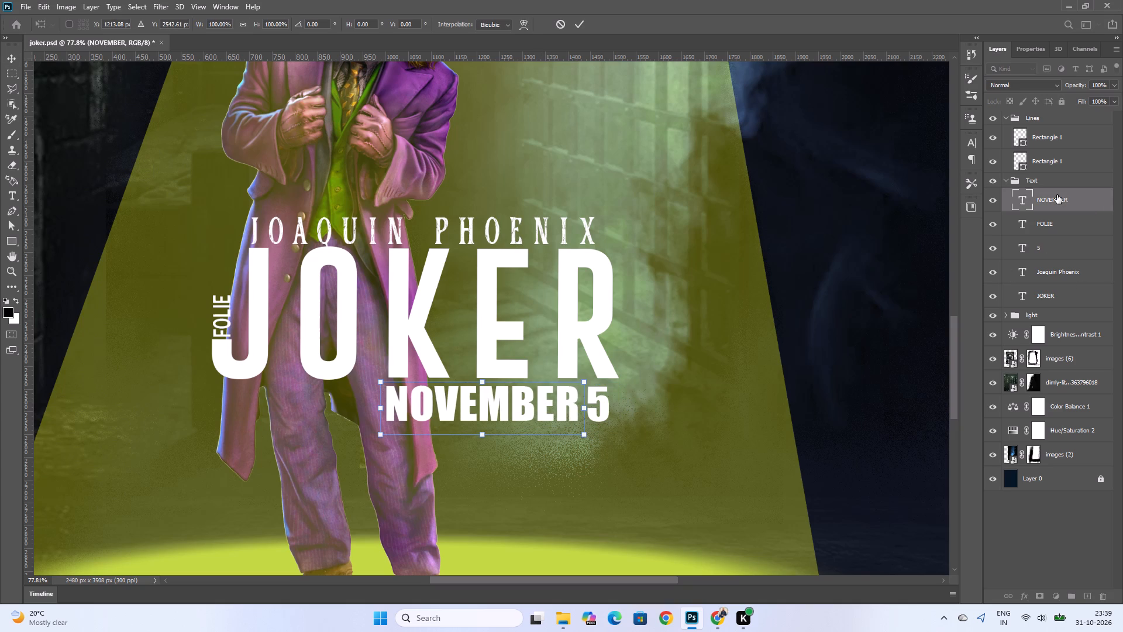
key(Right)
key(Right)
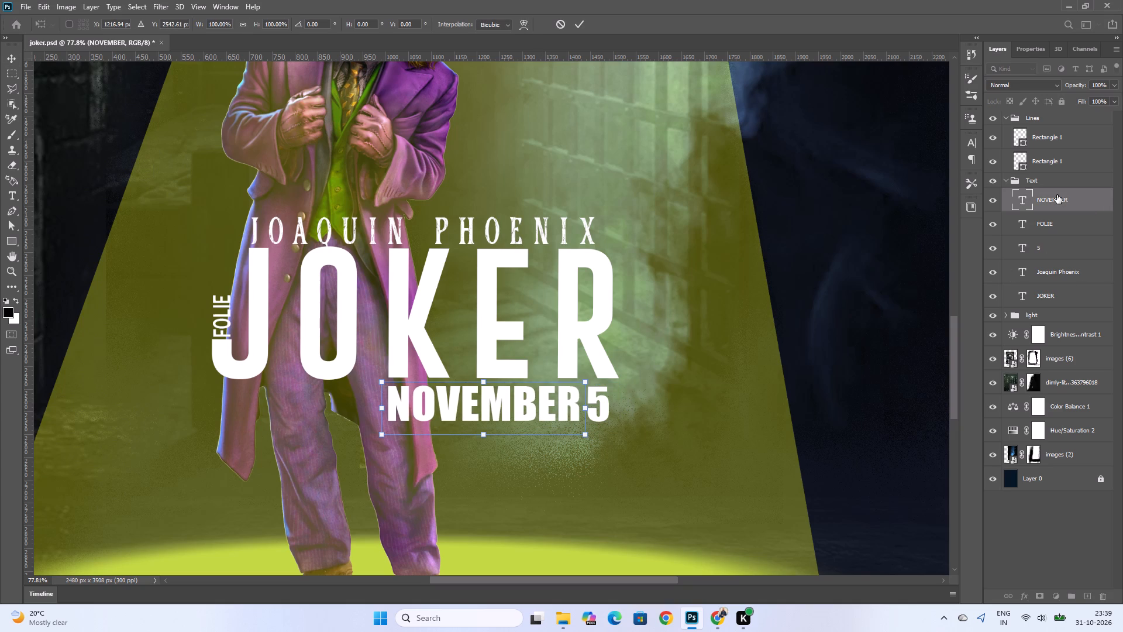
key(Up)
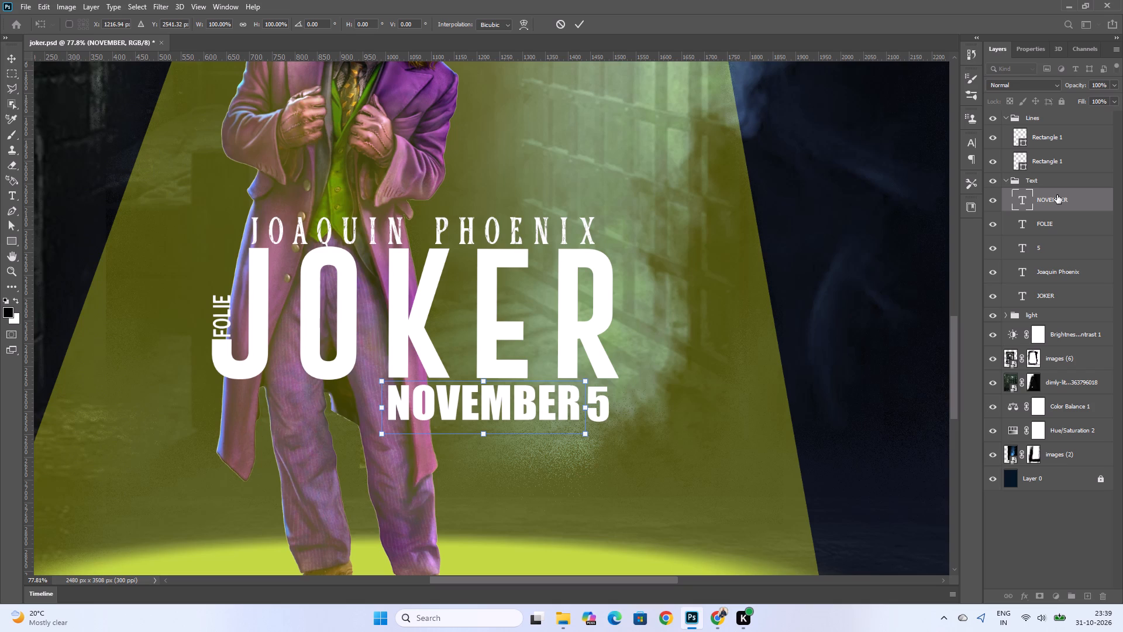
click(581, 21)
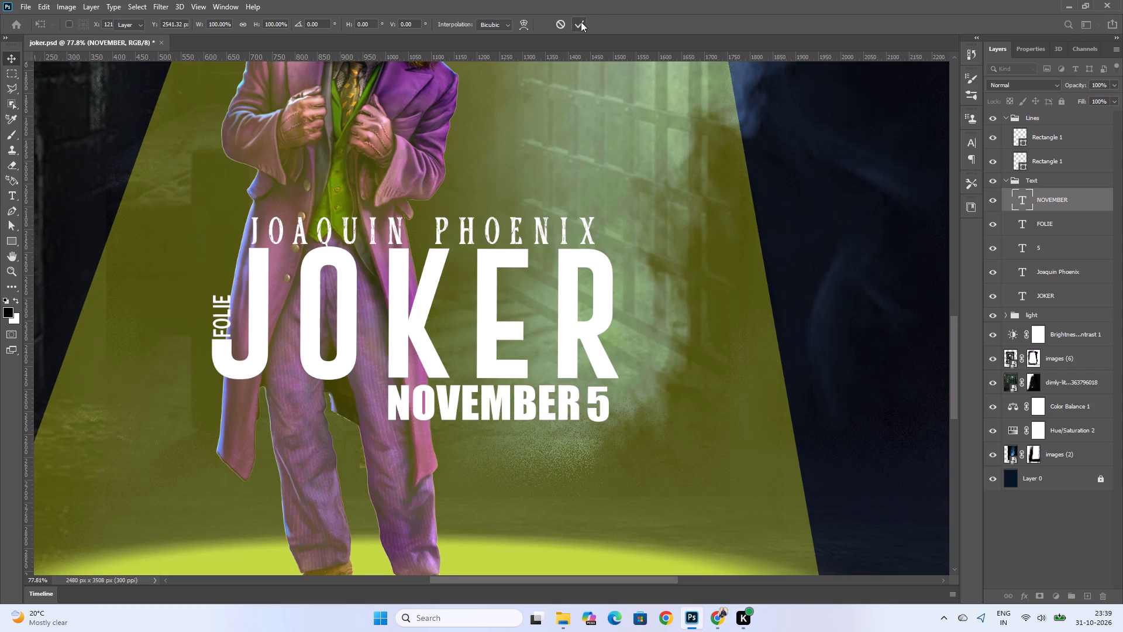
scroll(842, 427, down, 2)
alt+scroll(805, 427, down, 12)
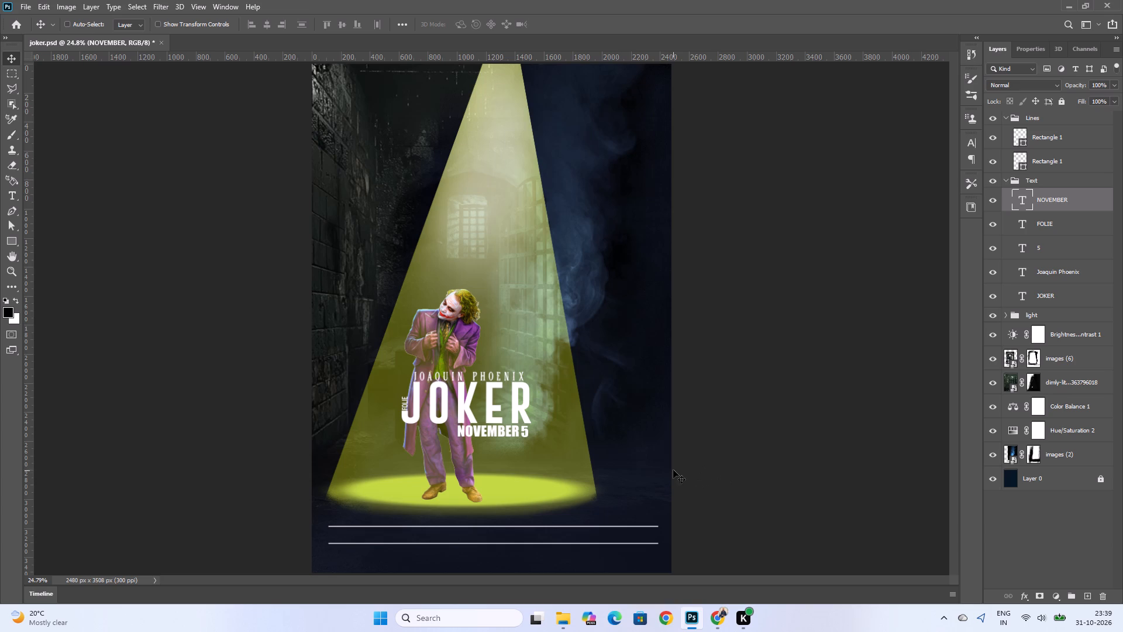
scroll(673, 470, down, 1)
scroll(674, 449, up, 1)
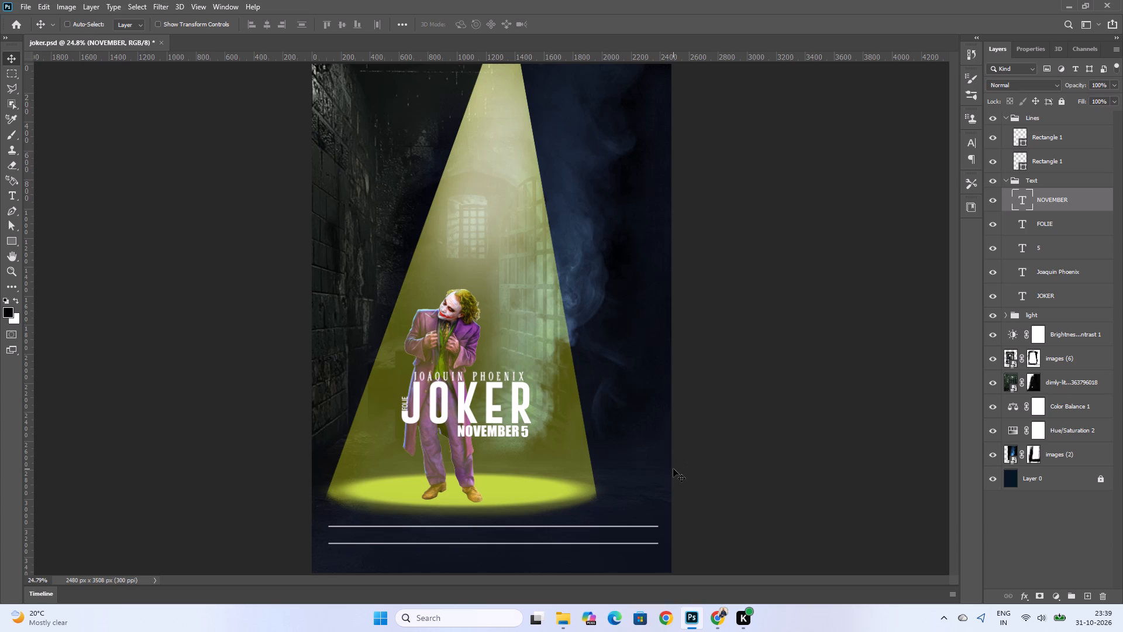